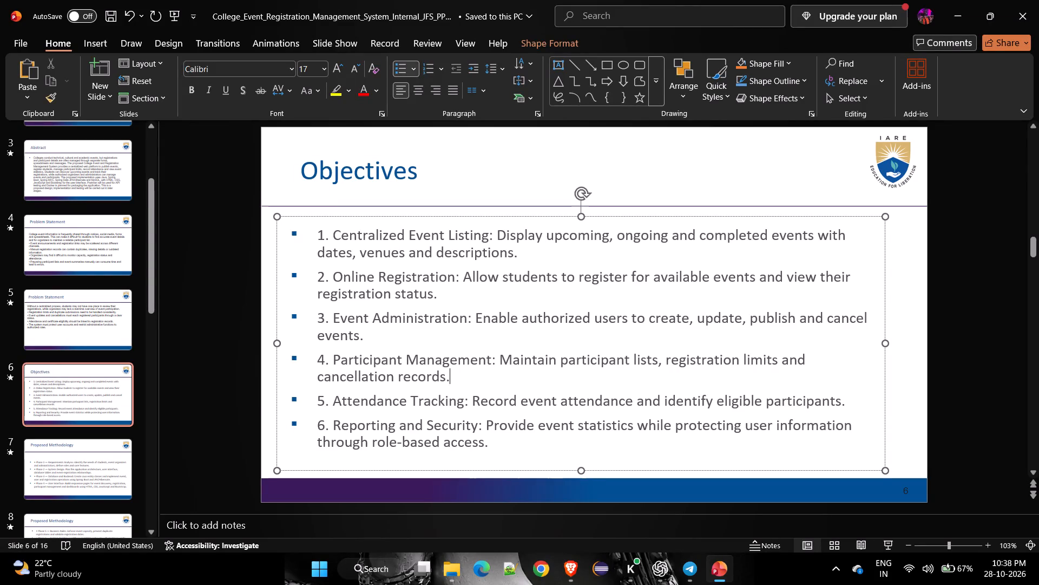
On slide 7, Proposed Methodology, move the Phase 1–4 text box slightly up and to the left.
{"action": "left_click", "coordinate": [86, 458]}
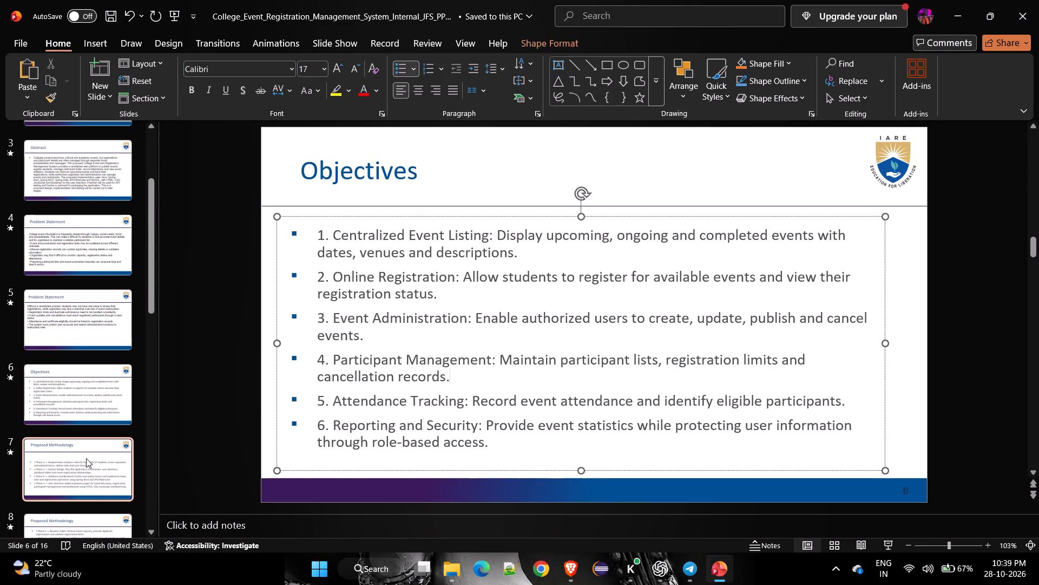
{"action": "left_click", "coordinate": [315, 263]}
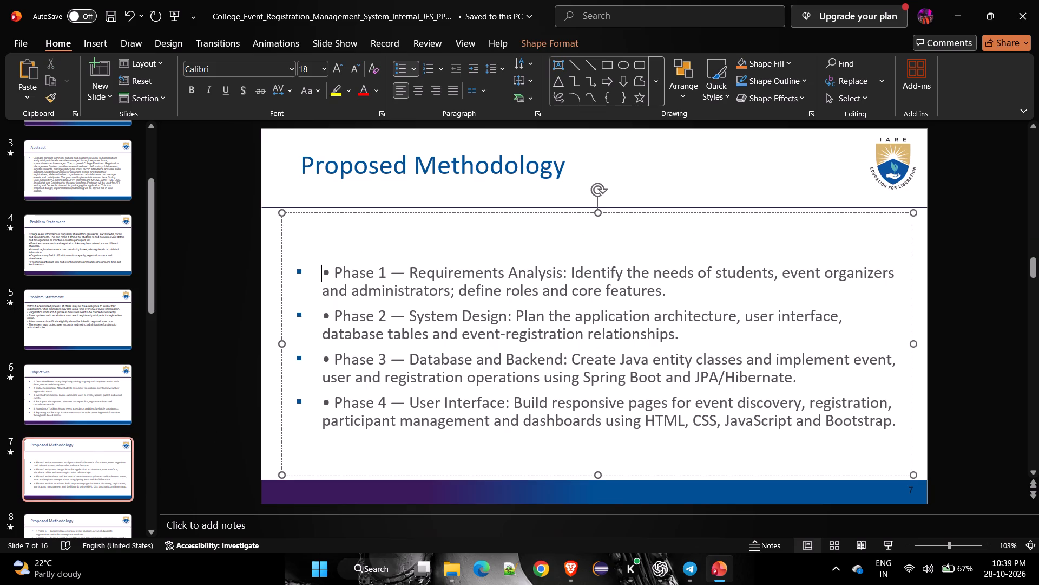
{"action": "left_click_drag", "start_coordinate": [322, 212], "coordinate": [310, 201]}
{"action": "left_click", "coordinate": [271, 181]}
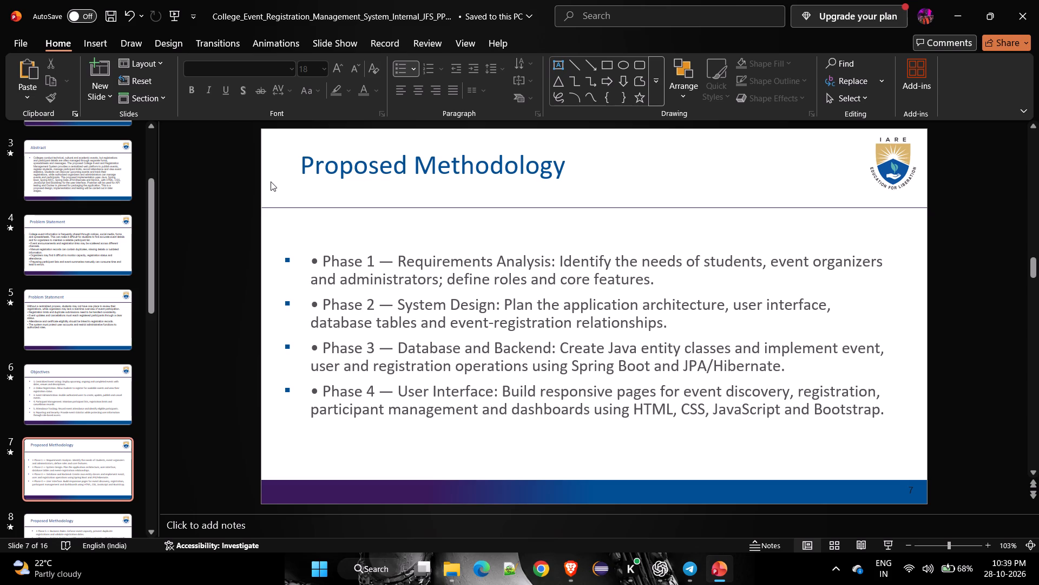
On slide 8, Proposed Methodology, shift the Phase 5–7 and Evaluation text box slightly lower under the title.
{"action": "key", "text": "Down"}
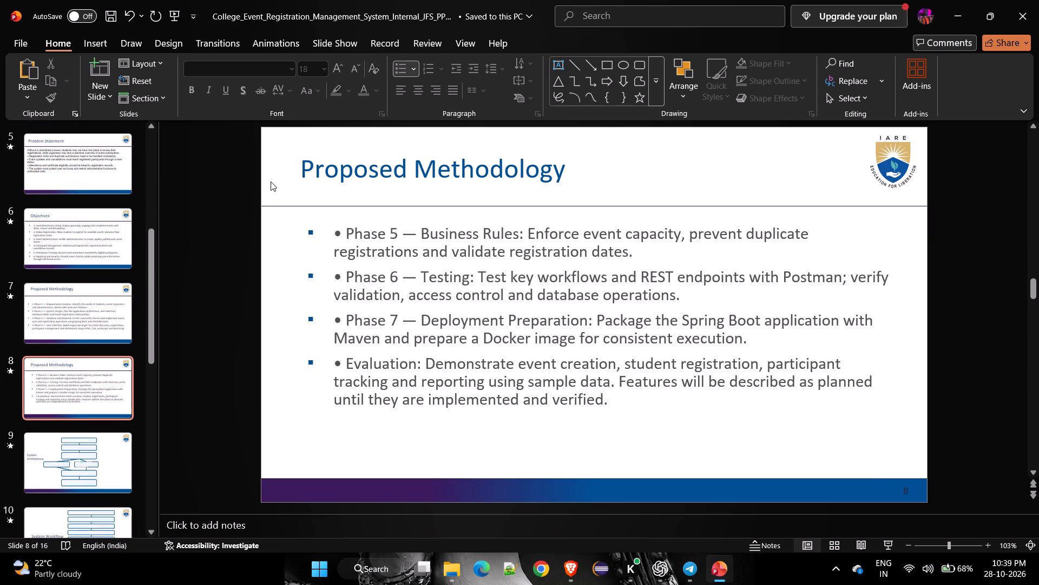
{"action": "left_click", "coordinate": [364, 225]}
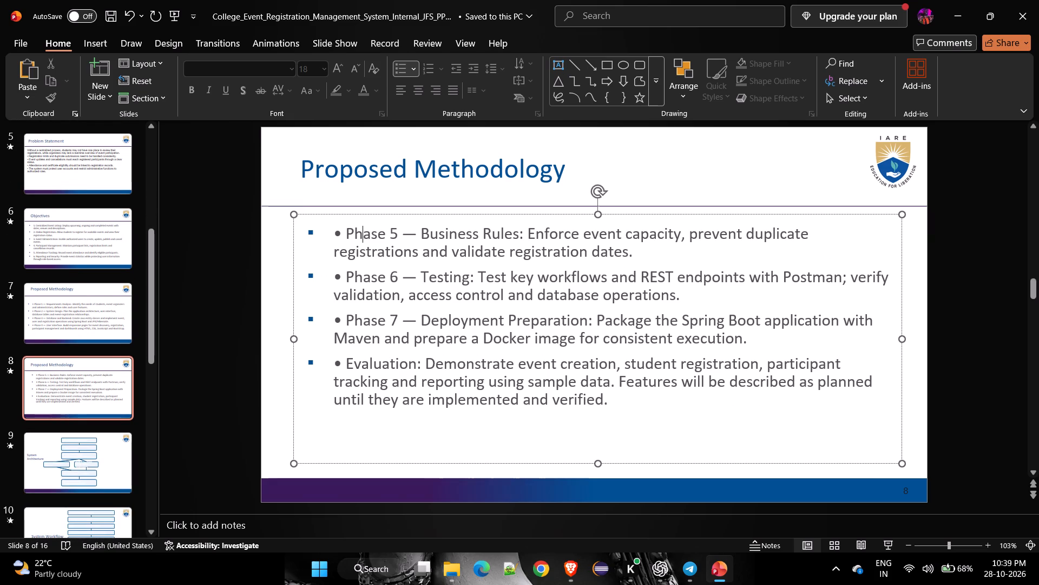
{"action": "left_click_drag", "start_coordinate": [359, 214], "coordinate": [351, 223]}
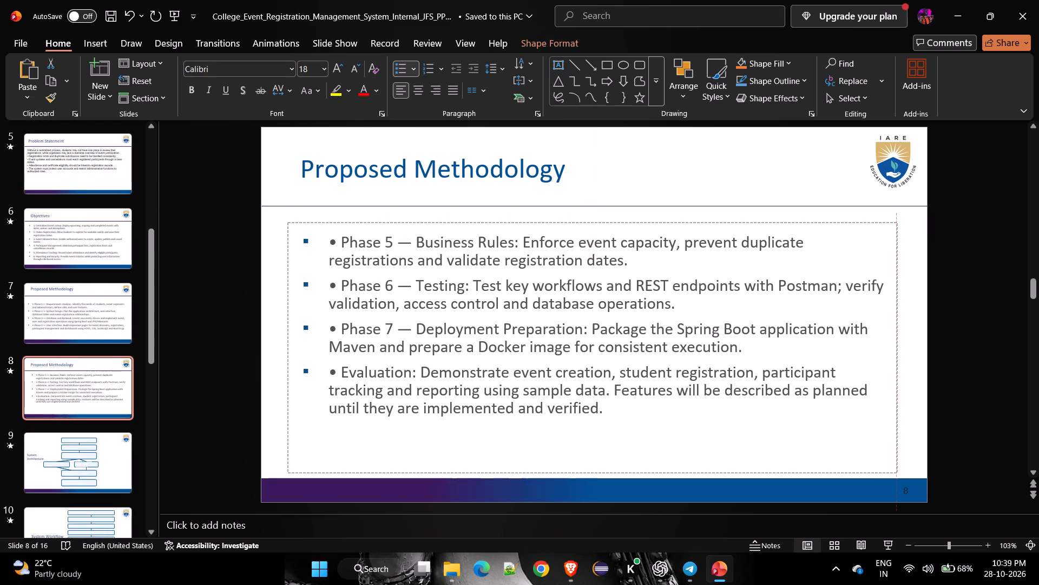
{"action": "left_click_drag", "start_coordinate": [351, 223], "coordinate": [359, 234]}
{"action": "left_click", "coordinate": [359, 225]}
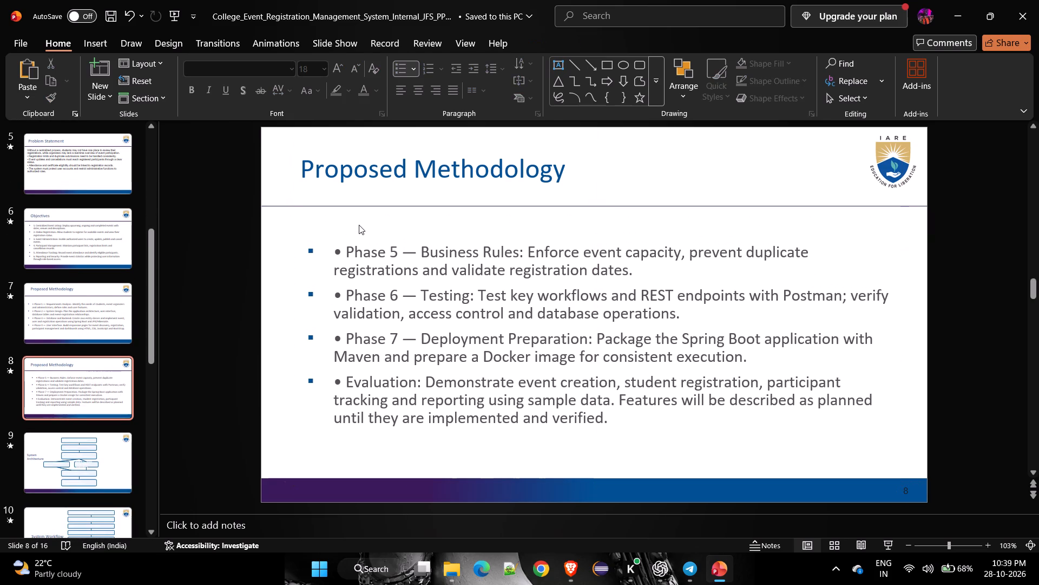
On slide 9, System Architecture, set the font colour of the "Student / Organizer / Admin" text to black.
{"action": "key", "text": "Down"}
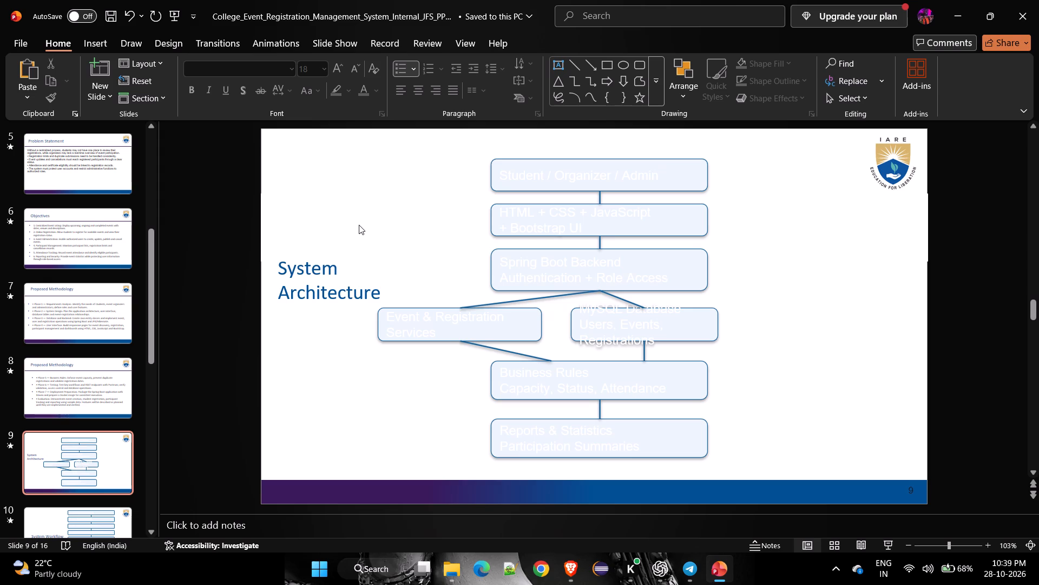
{"action": "left_click", "coordinate": [503, 175]}
{"action": "left_click_drag", "start_coordinate": [503, 175], "coordinate": [668, 177]}
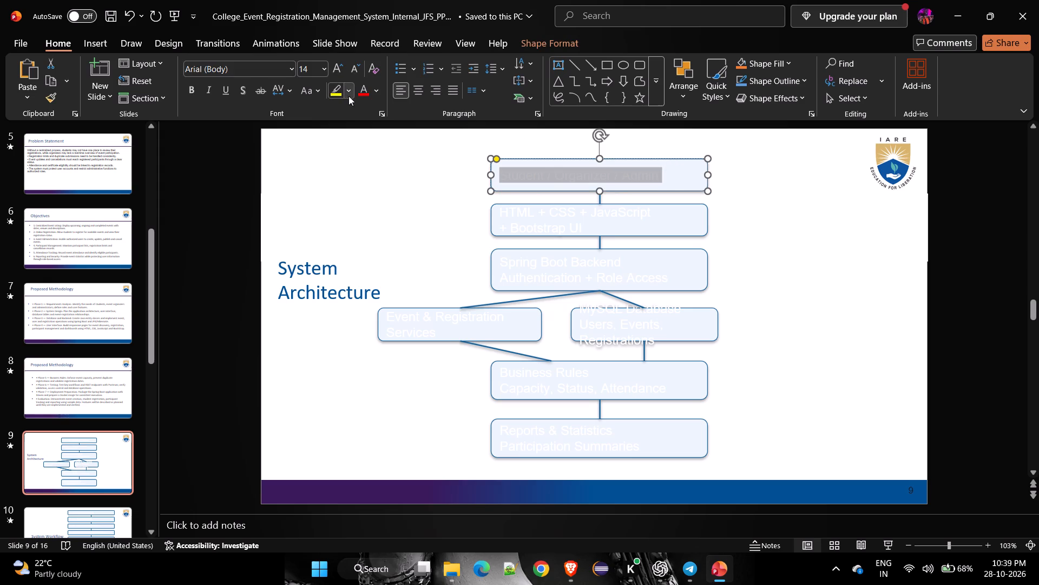
{"action": "left_click", "coordinate": [363, 90]}
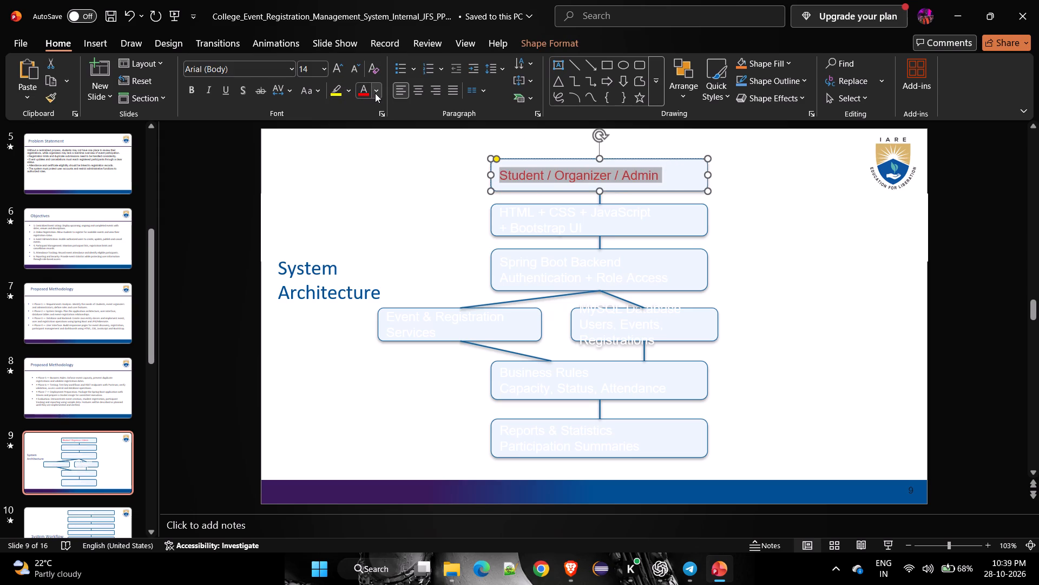
{"action": "left_click", "coordinate": [376, 92]}
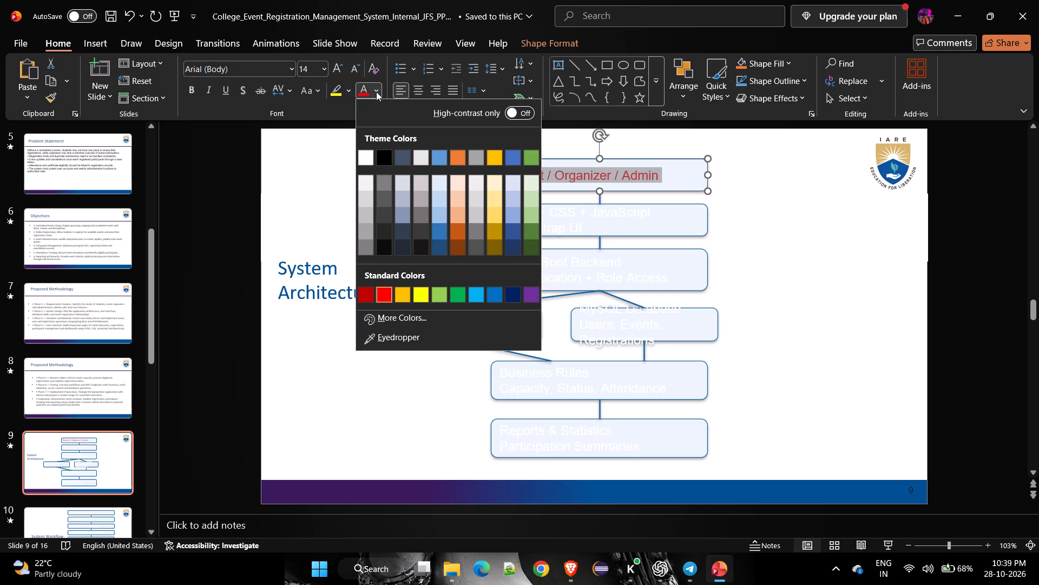
{"action": "left_click", "coordinate": [385, 154]}
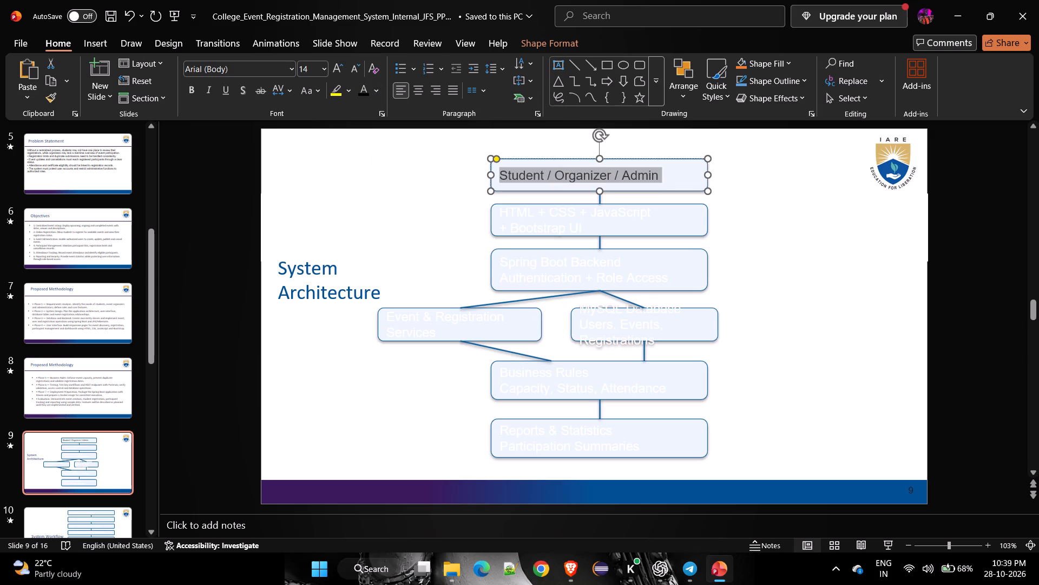
Colour the text black in the "HTML + CSS + JavaScript", "Spring Boot Backend" and "Event & Registration Services" boxes.
{"action": "left_click", "coordinate": [498, 213]}
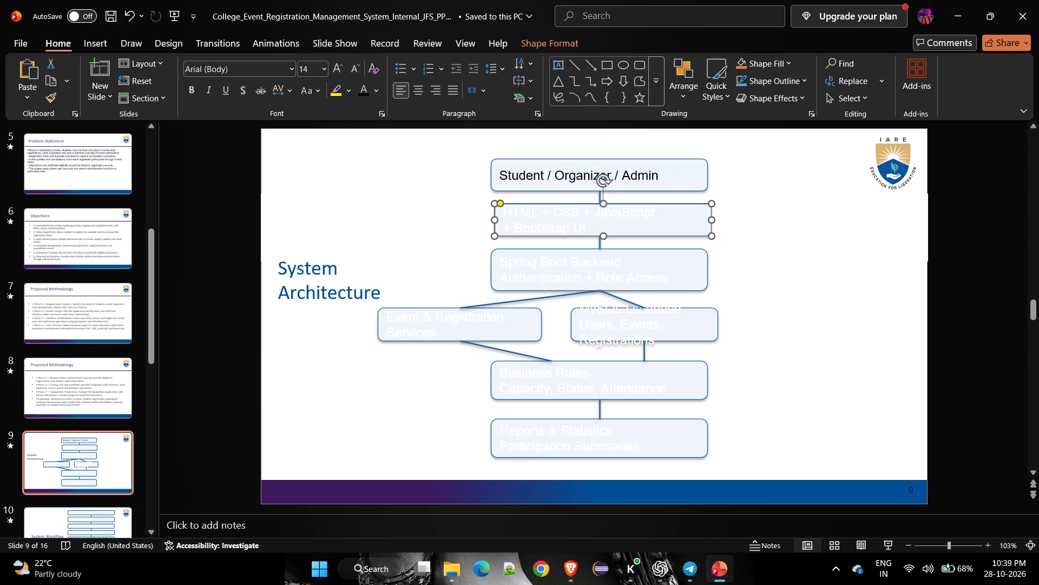
{"action": "left_click_drag", "start_coordinate": [505, 209], "coordinate": [627, 226]}
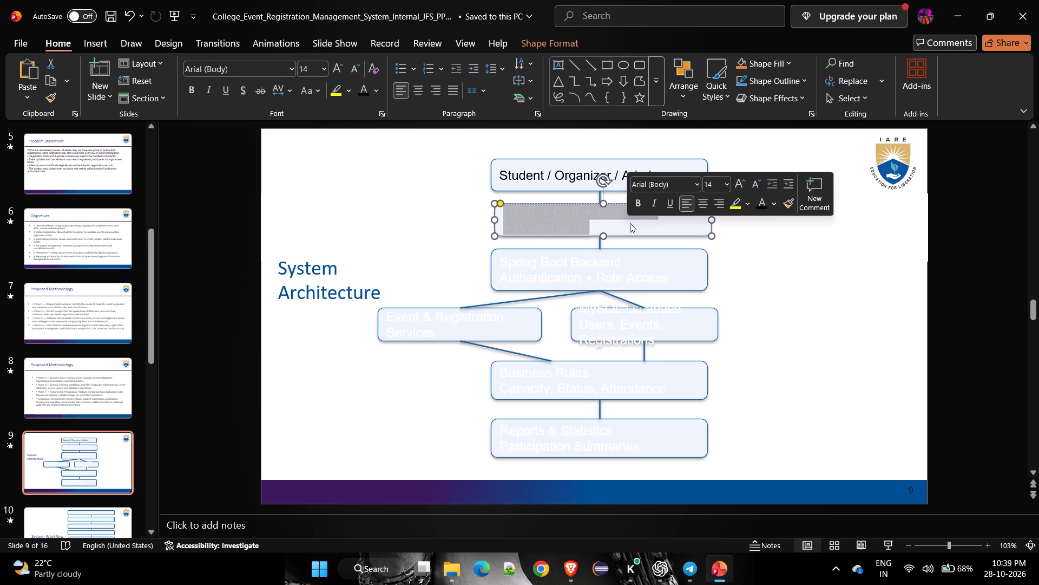
{"action": "left_click", "coordinate": [761, 201]}
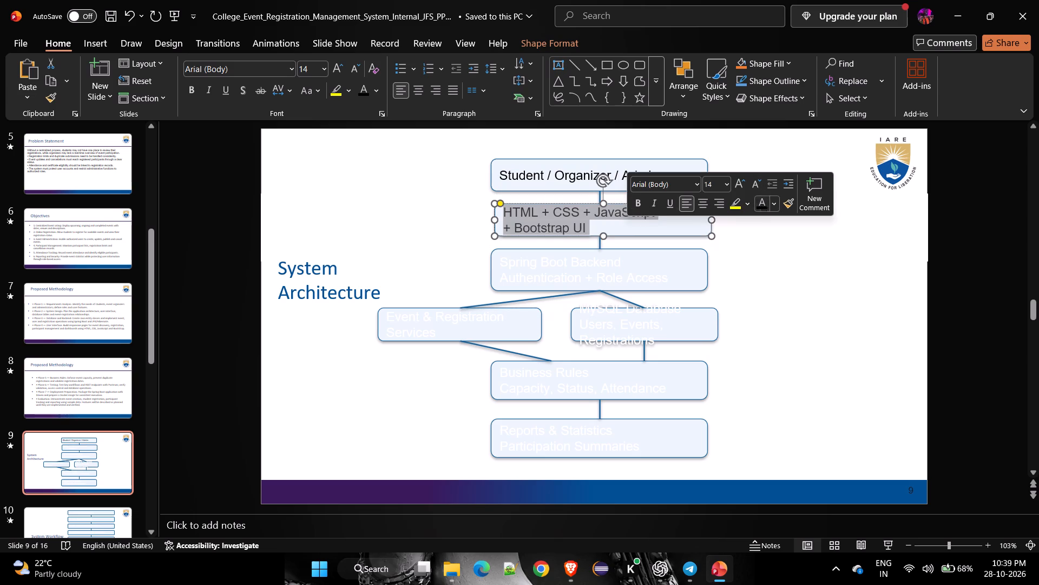
{"action": "left_click_drag", "start_coordinate": [503, 261], "coordinate": [537, 270]}
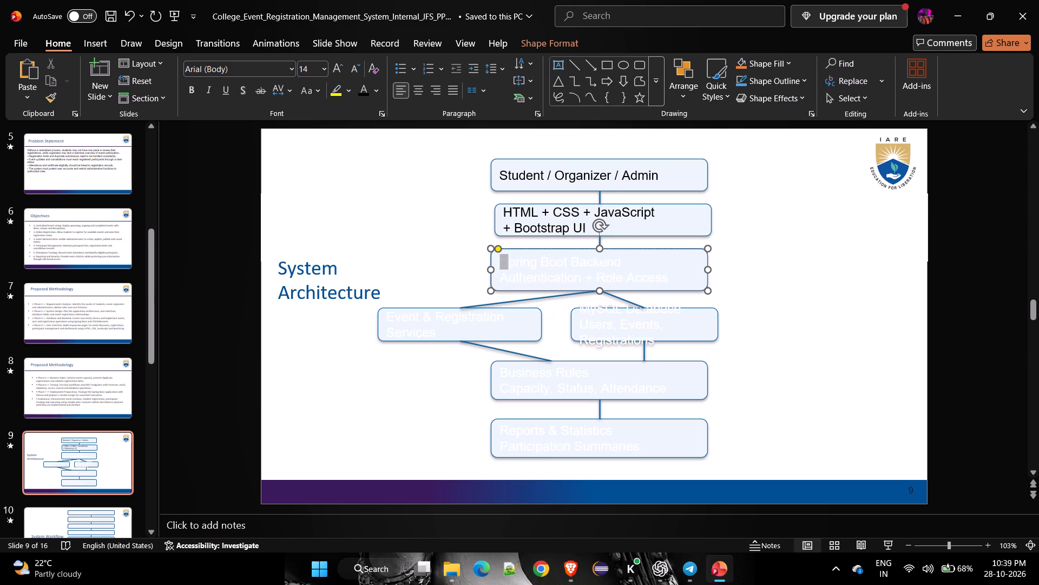
{"action": "left_click_drag", "start_coordinate": [537, 270], "coordinate": [691, 281]}
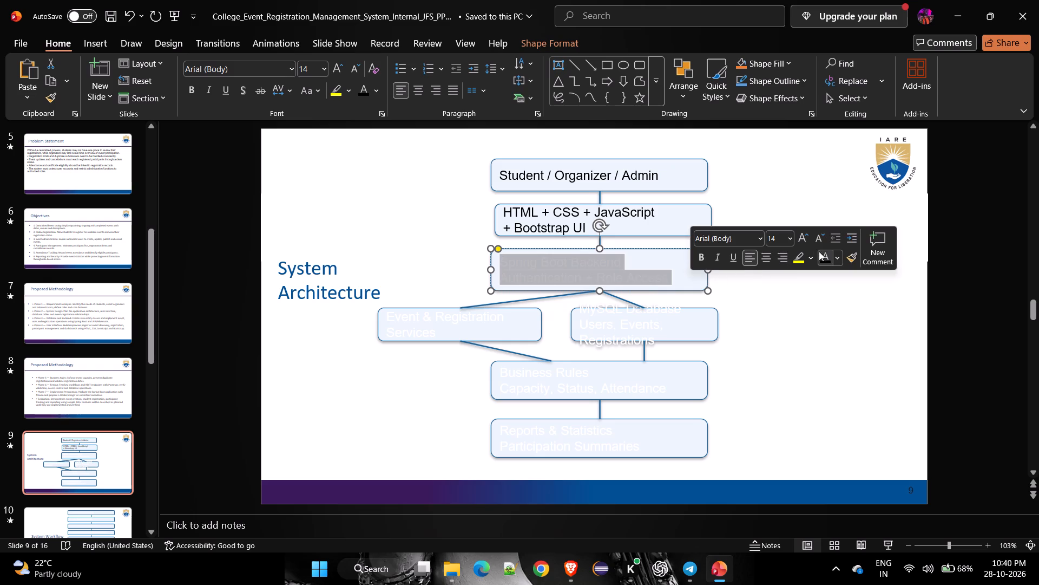
{"action": "left_click", "coordinate": [824, 251]}
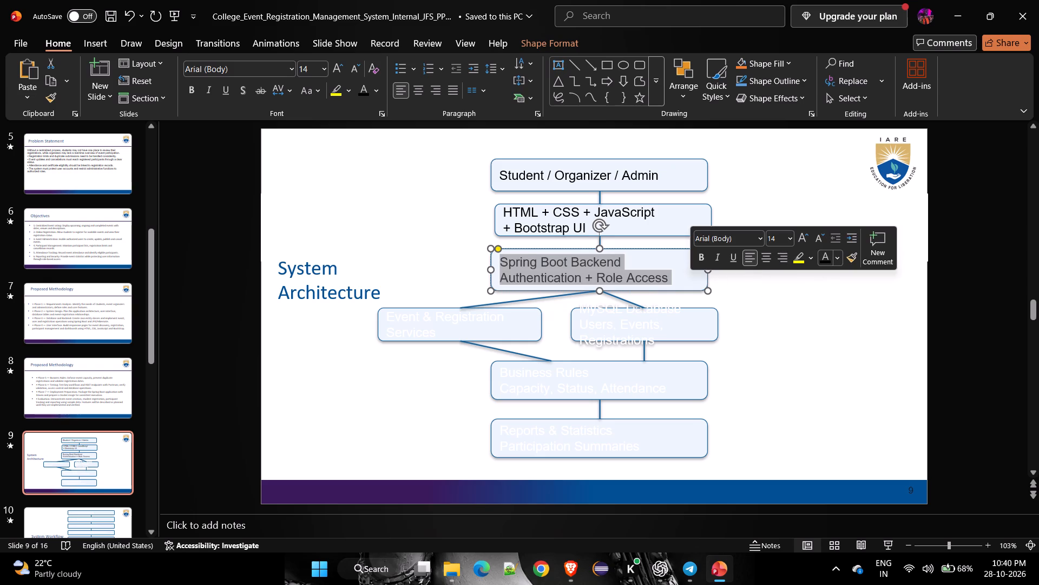
{"action": "left_click_drag", "start_coordinate": [388, 319], "coordinate": [511, 343]}
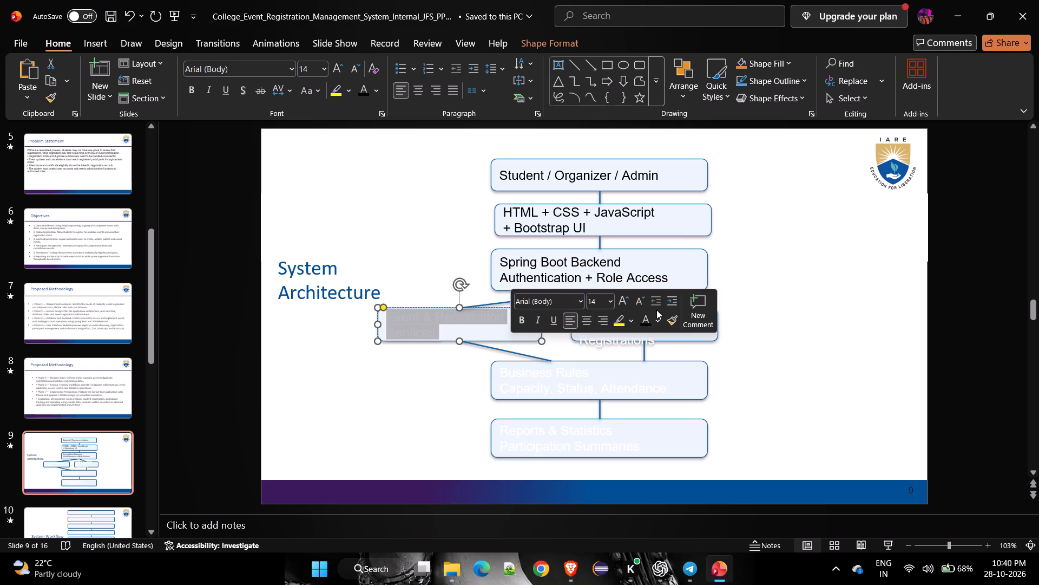
{"action": "left_click", "coordinate": [642, 319]}
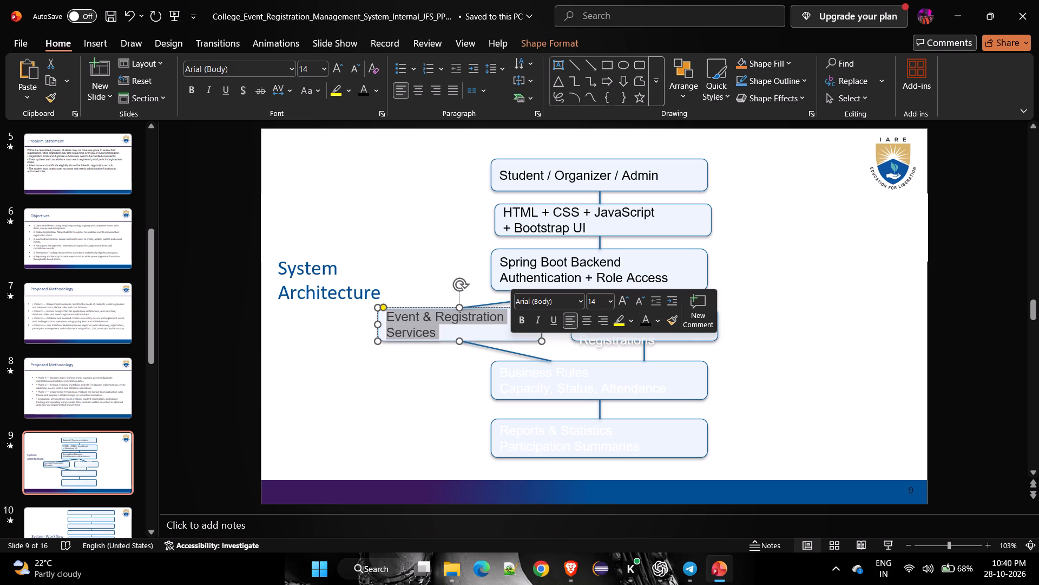
Set the font colour of all the text in the MySQL Database box to black.
{"action": "left_click", "coordinate": [655, 343]}
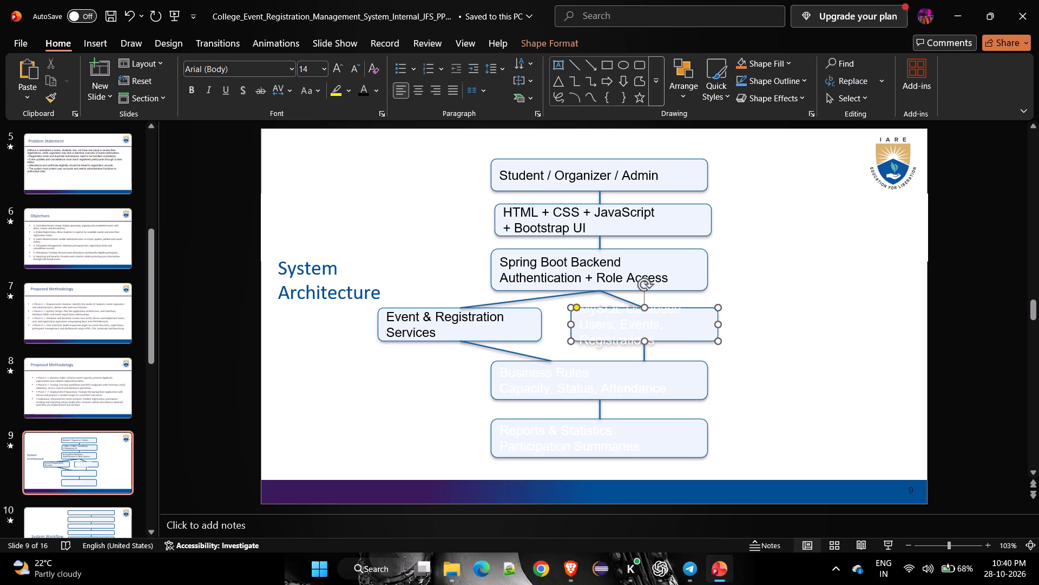
{"action": "left_click_drag", "start_coordinate": [655, 343], "coordinate": [597, 313]}
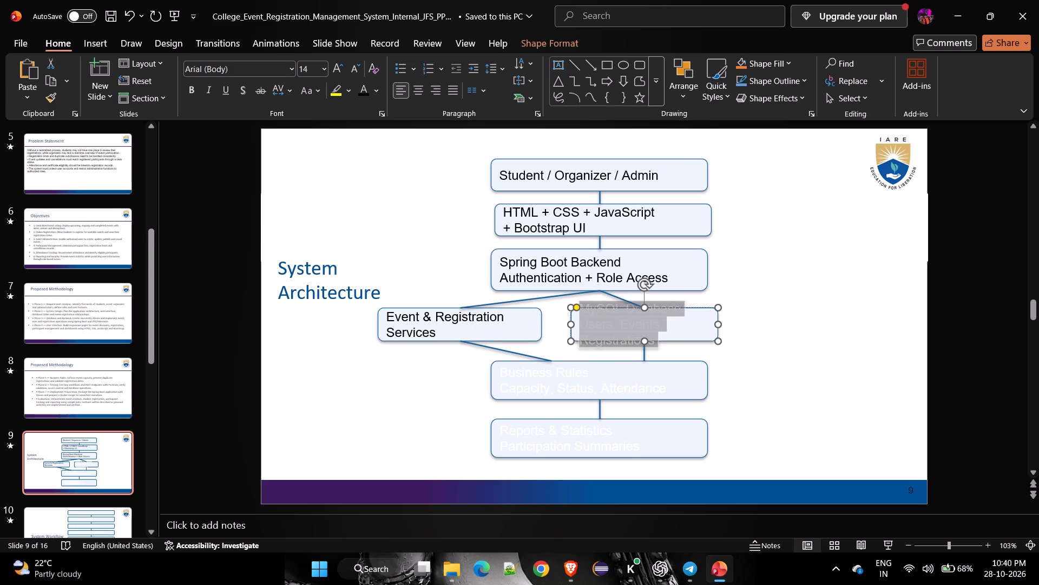
{"action": "left_click_drag", "start_coordinate": [597, 313], "coordinate": [586, 308]}
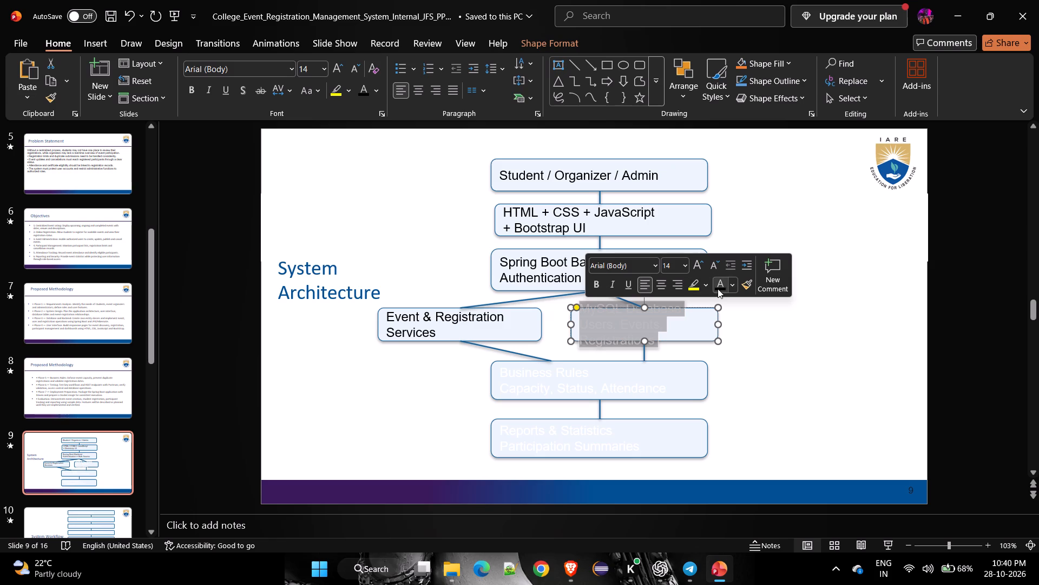
{"action": "left_click", "coordinate": [718, 289]}
Widen the MySQL Database box on its right side so "Users, Events, Registrations" fits on one line.
{"action": "left_click_drag", "start_coordinate": [720, 323], "coordinate": [732, 321]}
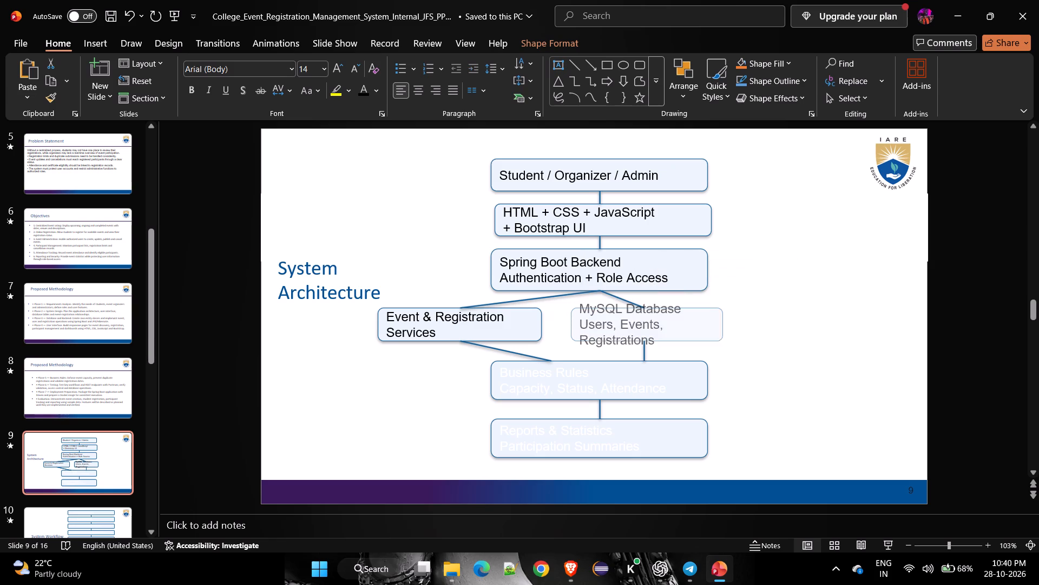
{"action": "left_click_drag", "start_coordinate": [732, 321], "coordinate": [769, 324]}
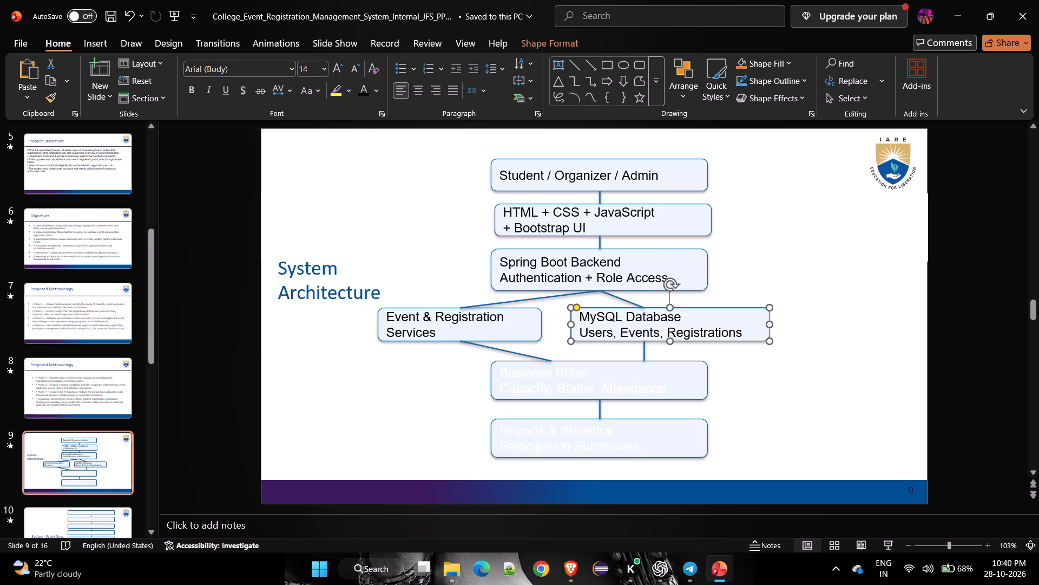
Set the font colour of both text lines in the Business Rules box to black.
{"action": "left_click", "coordinate": [624, 388]}
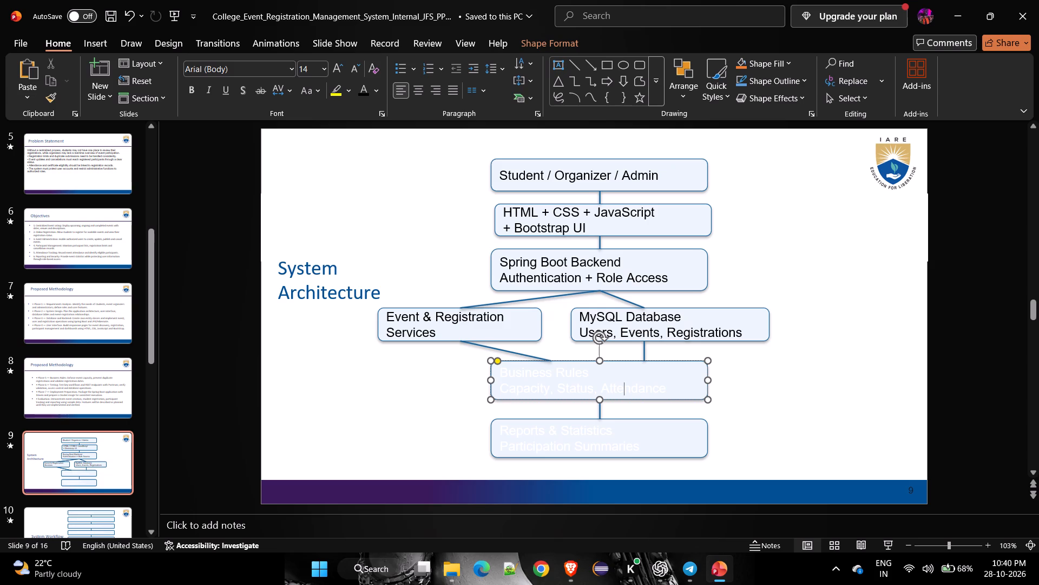
{"action": "left_click_drag", "start_coordinate": [663, 389], "coordinate": [512, 370]}
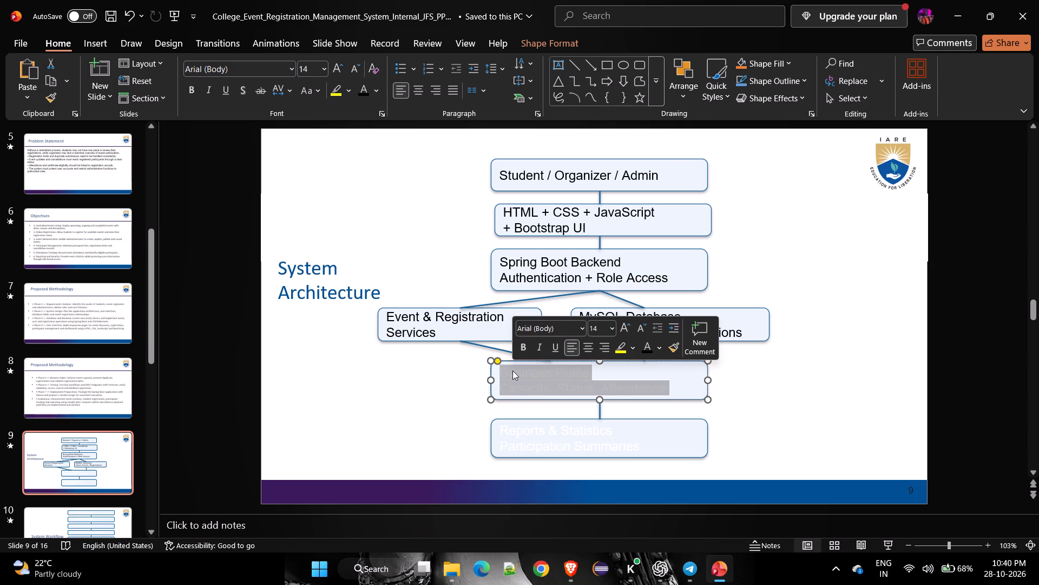
{"action": "left_click", "coordinate": [647, 344]}
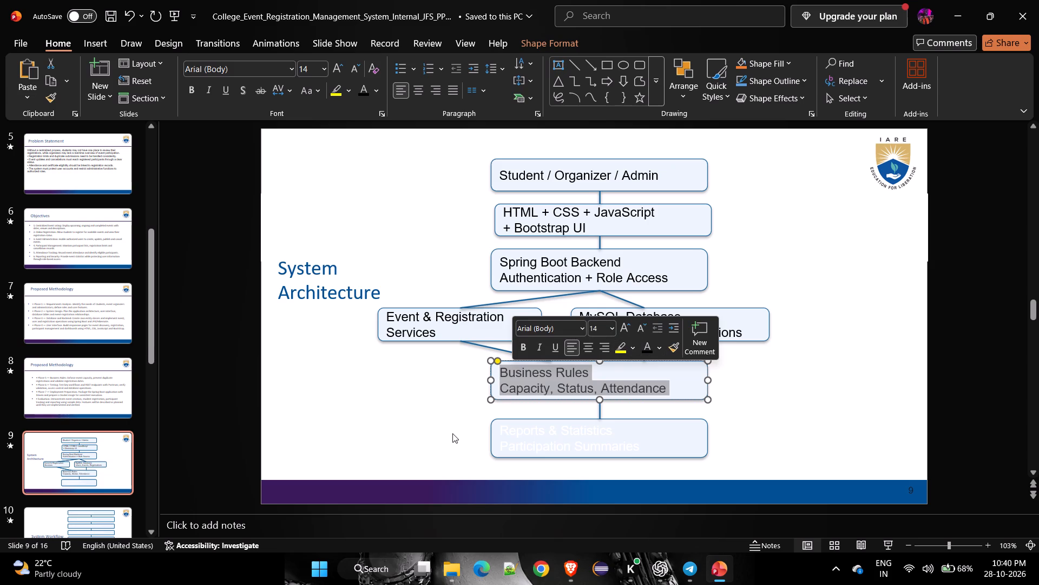
Adjust the Business Rules box's right edge to make it slightly narrower, keeping "Capacity, Status, Attendance" on one line.
{"action": "left_click_drag", "start_coordinate": [705, 380], "coordinate": [729, 376]}
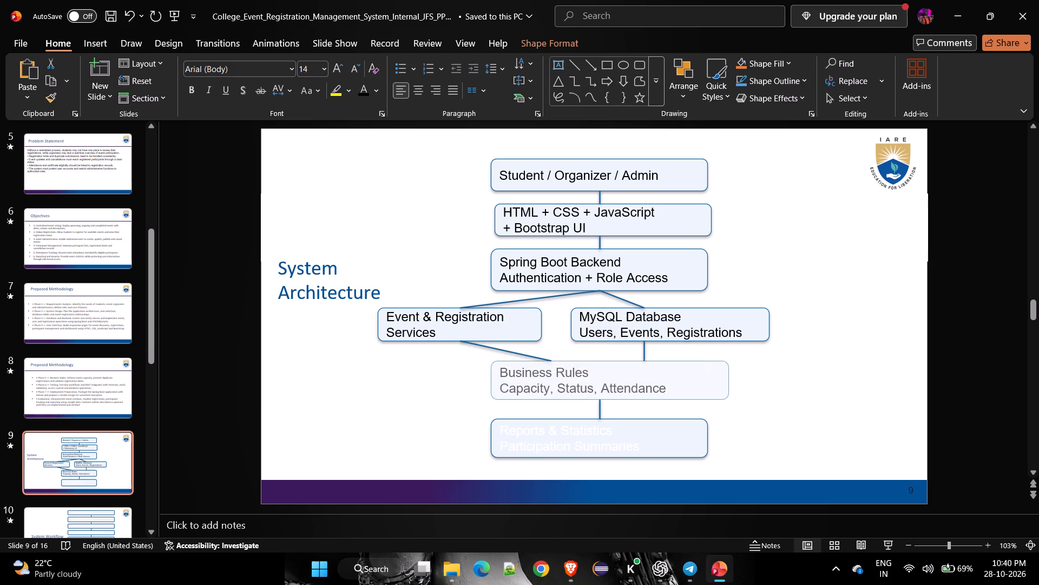
{"action": "left_click_drag", "start_coordinate": [729, 376], "coordinate": [726, 380]}
{"action": "left_click_drag", "start_coordinate": [726, 380], "coordinate": [689, 383]}
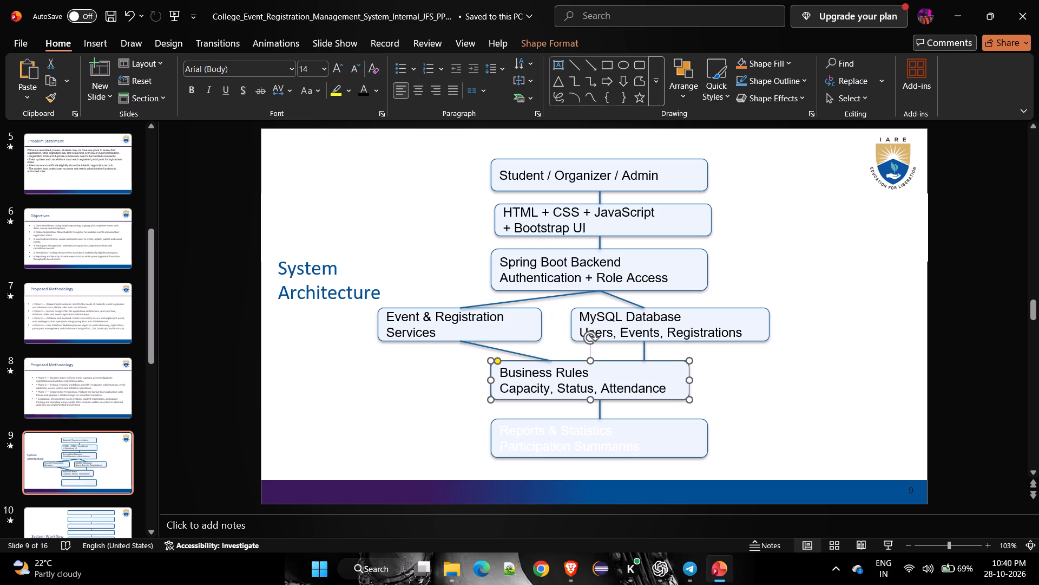
Join the two lines in the Business Rules box, separating "Business Rules" and "Capacity" with a space.
{"action": "left_click", "coordinate": [501, 386]}
{"action": "key", "text": "BackSpace"}
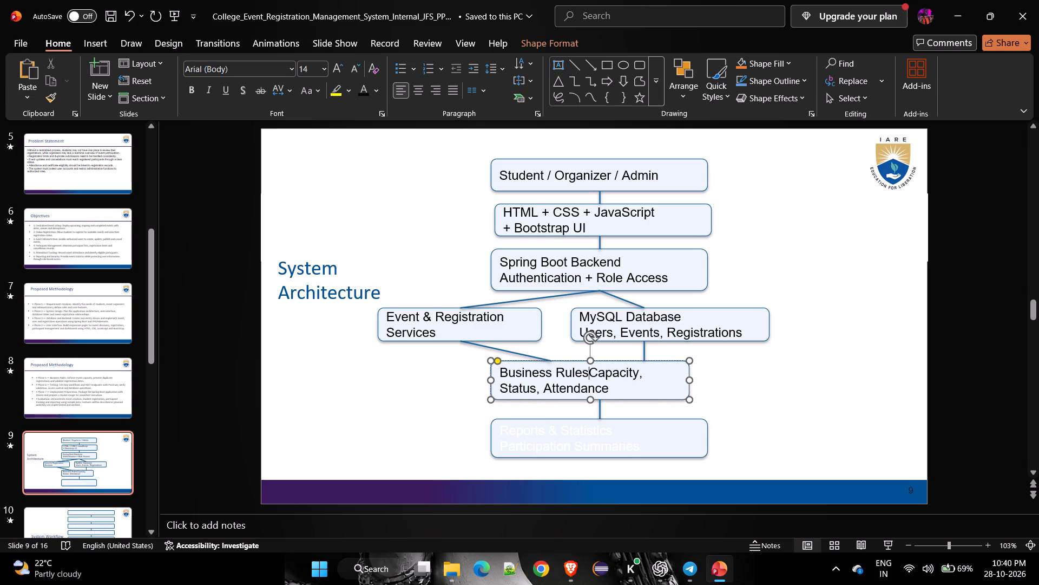
{"action": "key", "text": "space"}
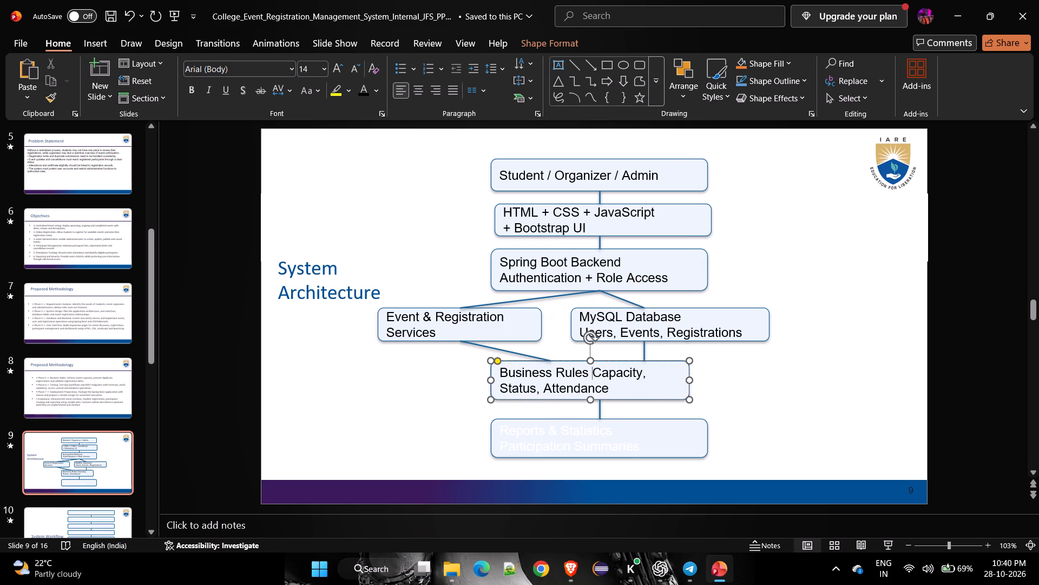
Set the font colour of the "Reports & Statistics Participation Summaries" text to black.
{"action": "left_click", "coordinate": [626, 446]}
{"action": "left_click_drag", "start_coordinate": [626, 446], "coordinate": [504, 422]}
{"action": "left_click", "coordinate": [636, 396]}
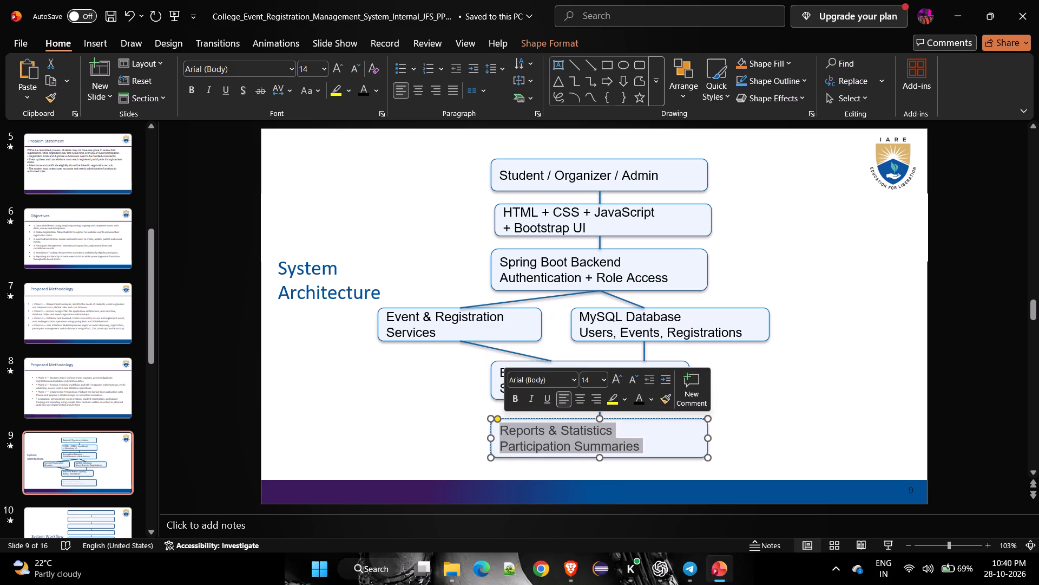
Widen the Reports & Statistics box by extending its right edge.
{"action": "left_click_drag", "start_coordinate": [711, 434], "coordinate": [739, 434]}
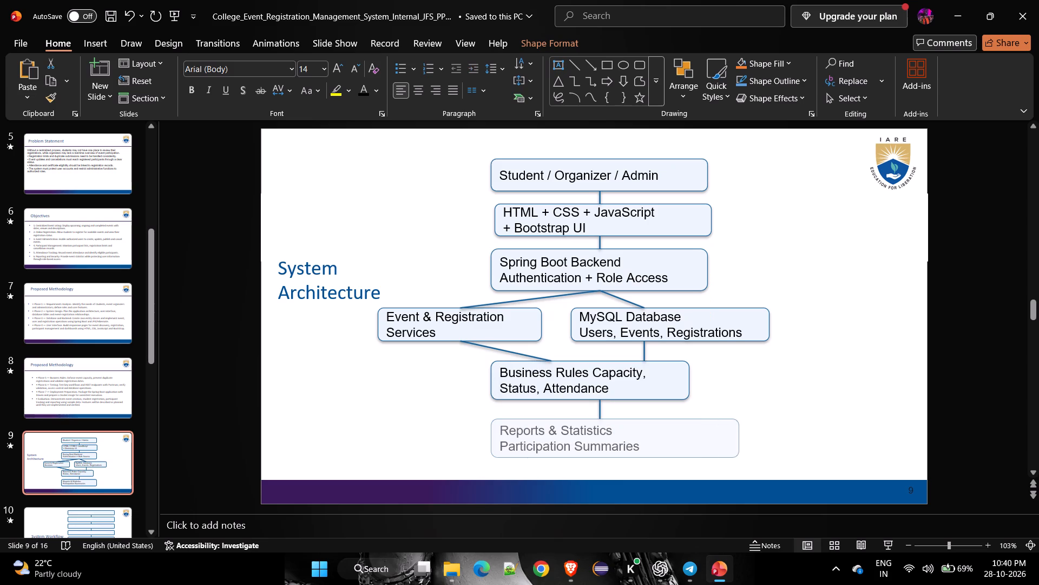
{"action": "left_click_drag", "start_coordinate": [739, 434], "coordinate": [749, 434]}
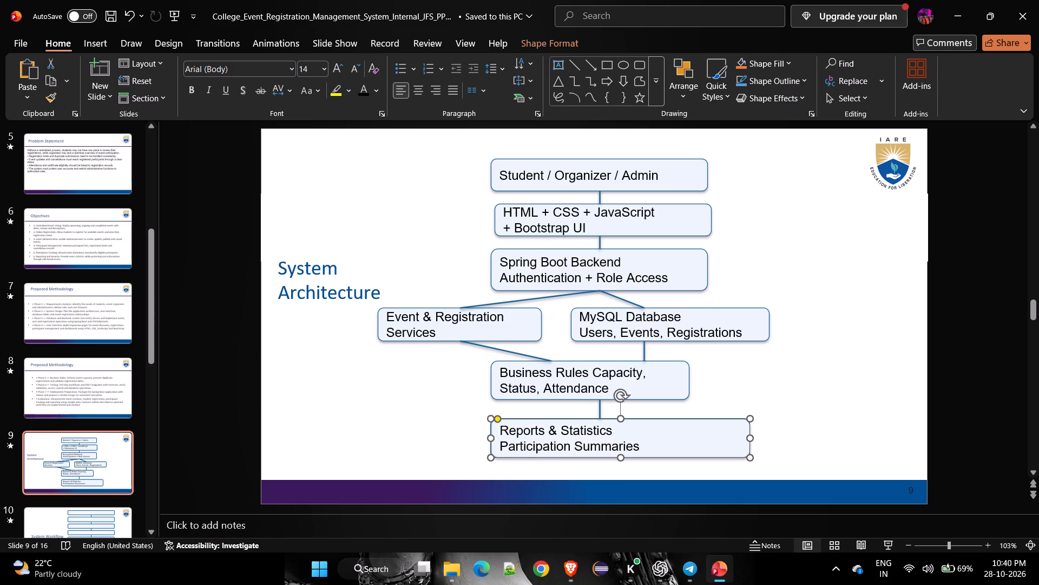
Join the two lines in the Reports & Statistics box, separating "Statistics" and "Participation" with a space.
{"action": "left_click", "coordinate": [501, 446]}
{"action": "key", "text": "BackSpace"}
{"action": "key", "text": "space"}
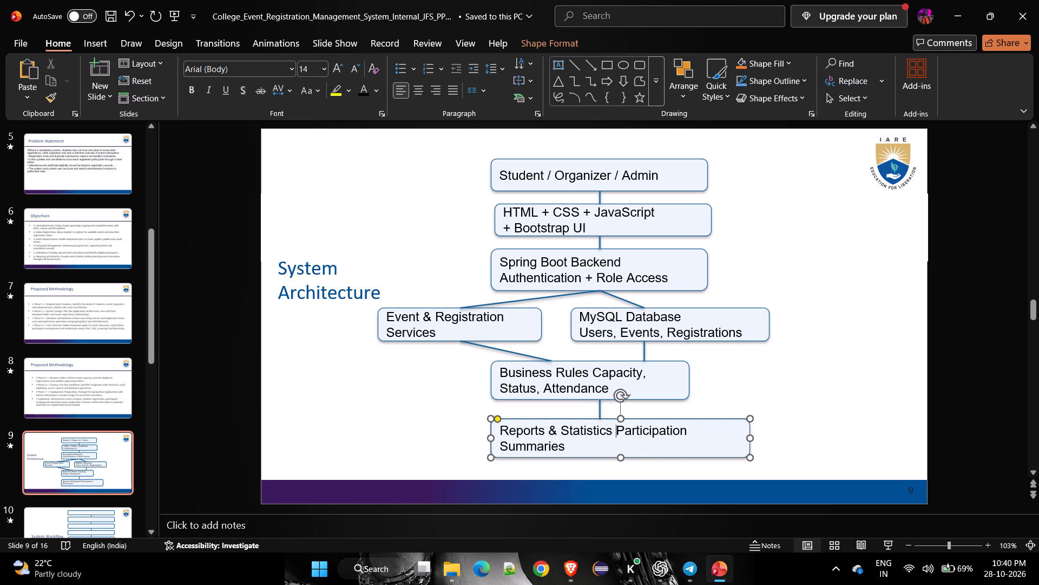
Narrow the Reports & Statistics box from its right edge, keeping "Reports & Statistics Participation" on one line.
{"action": "left_click_drag", "start_coordinate": [748, 438], "coordinate": [703, 444]}
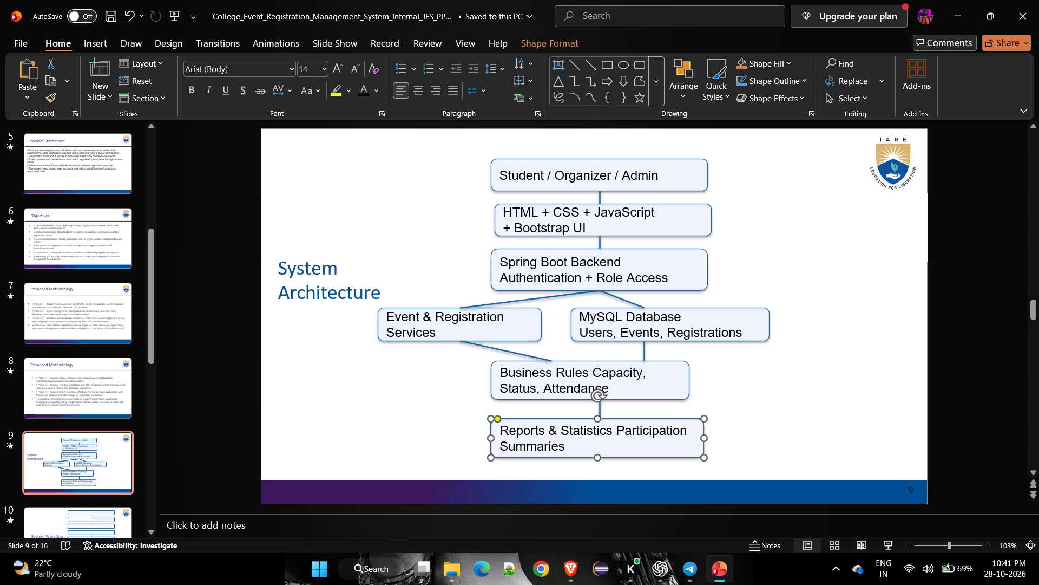
Move the System Architecture title straight up so its box starts near the height of the Student / Organizer / Admin box.
{"action": "left_click_drag", "start_coordinate": [279, 267], "coordinate": [379, 295]}
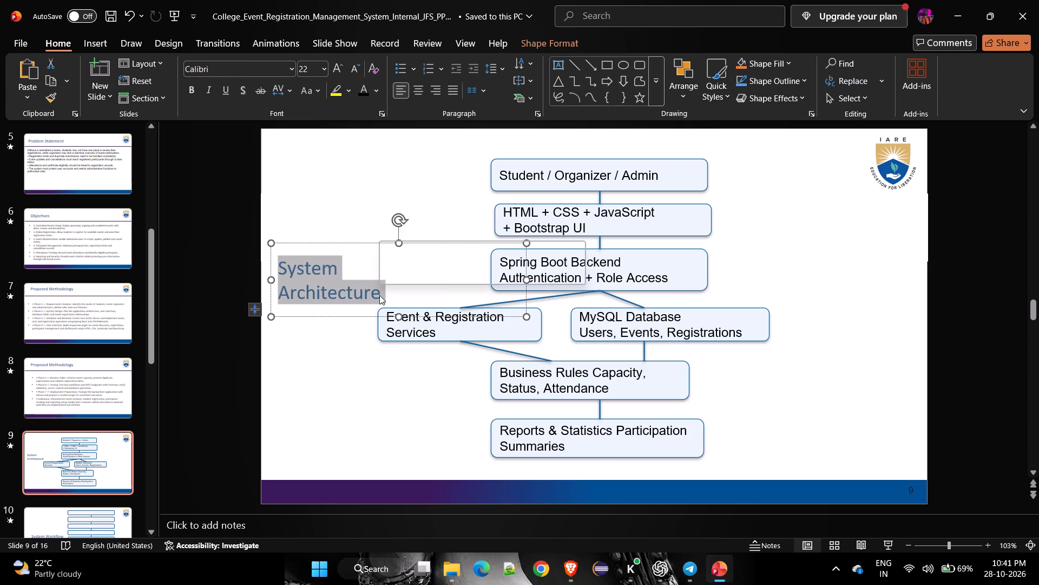
{"action": "left_click_drag", "start_coordinate": [357, 243], "coordinate": [357, 182]}
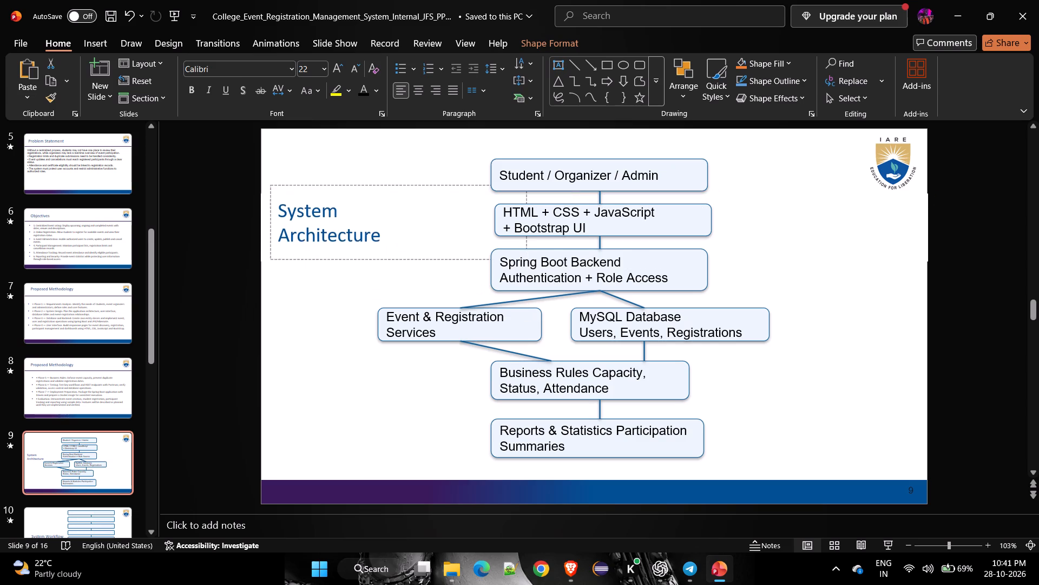
{"action": "left_click_drag", "start_coordinate": [357, 182], "coordinate": [357, 165]}
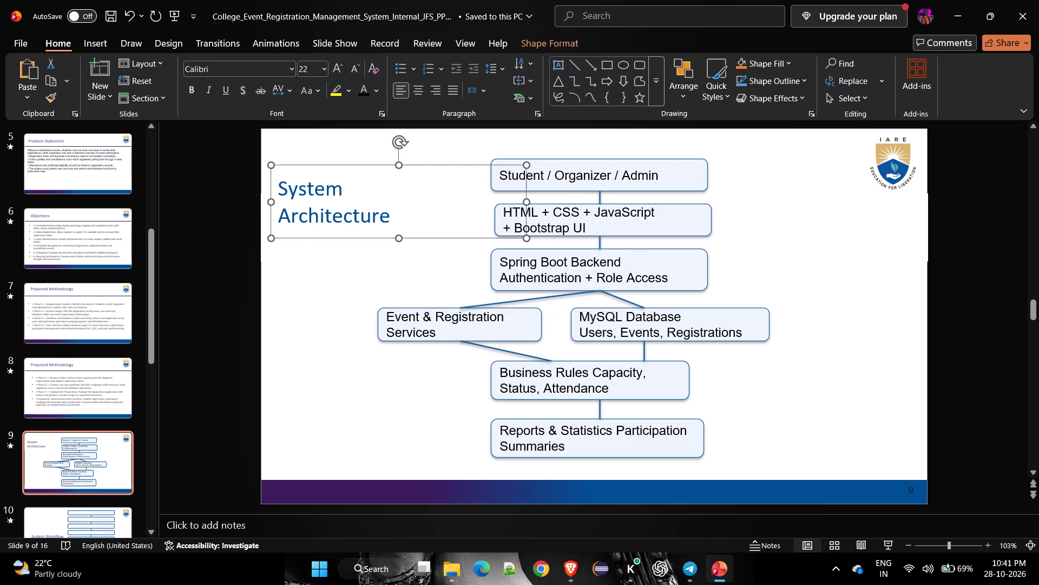
Put the slide title on a single line as "System Architecture" and deselect it.
{"action": "left_click", "coordinate": [280, 217]}
{"action": "key", "text": "BackSpace"}
{"action": "key", "text": "space"}
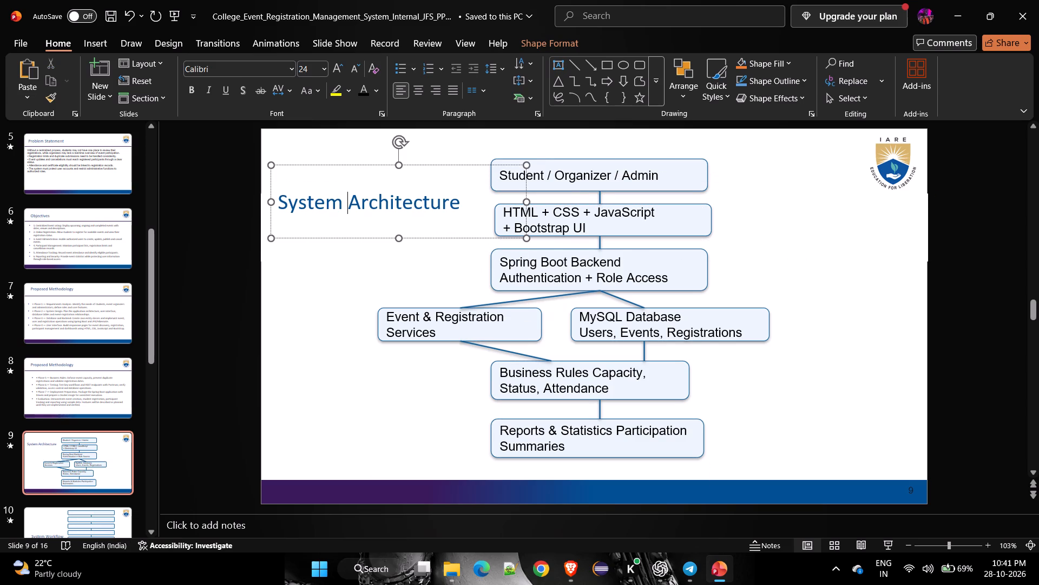
{"action": "left_click", "coordinate": [459, 251]}
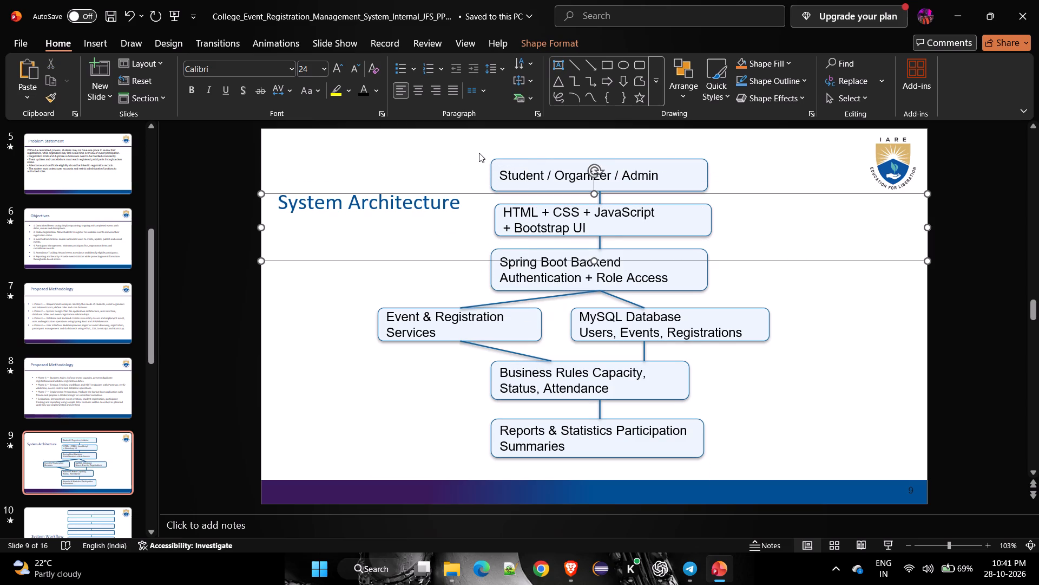
{"action": "left_click", "coordinate": [478, 152]}
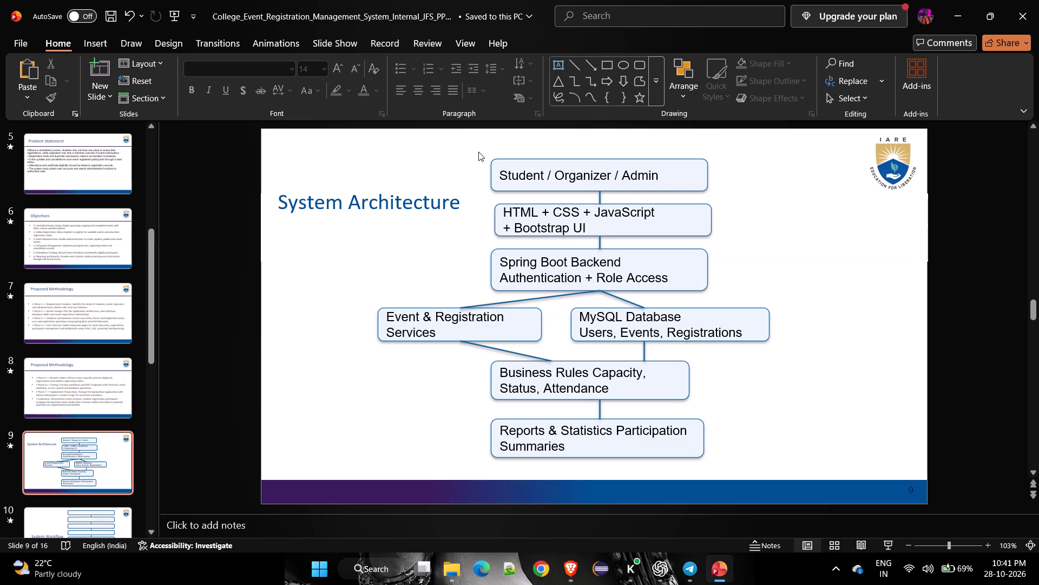
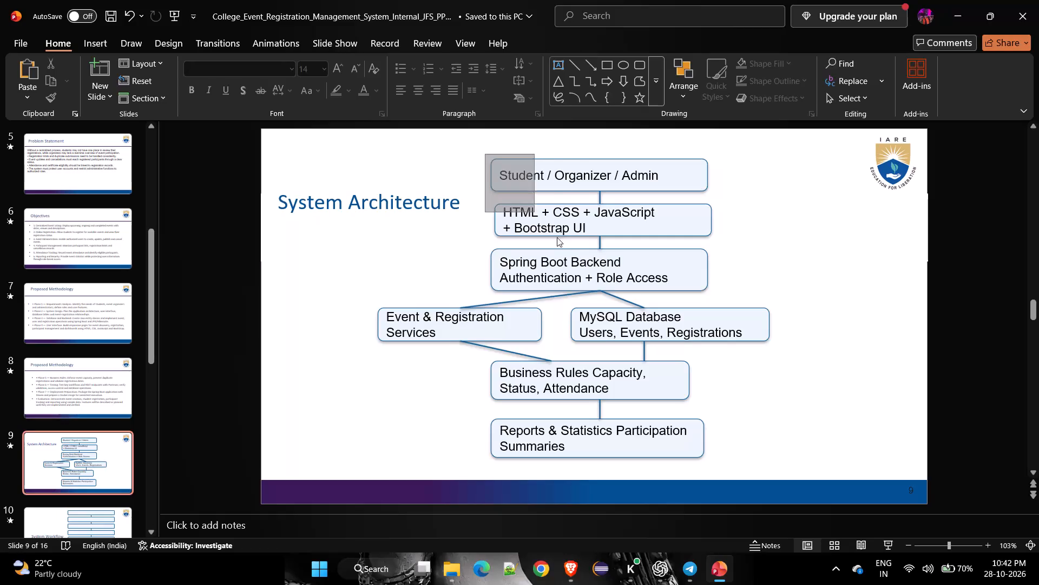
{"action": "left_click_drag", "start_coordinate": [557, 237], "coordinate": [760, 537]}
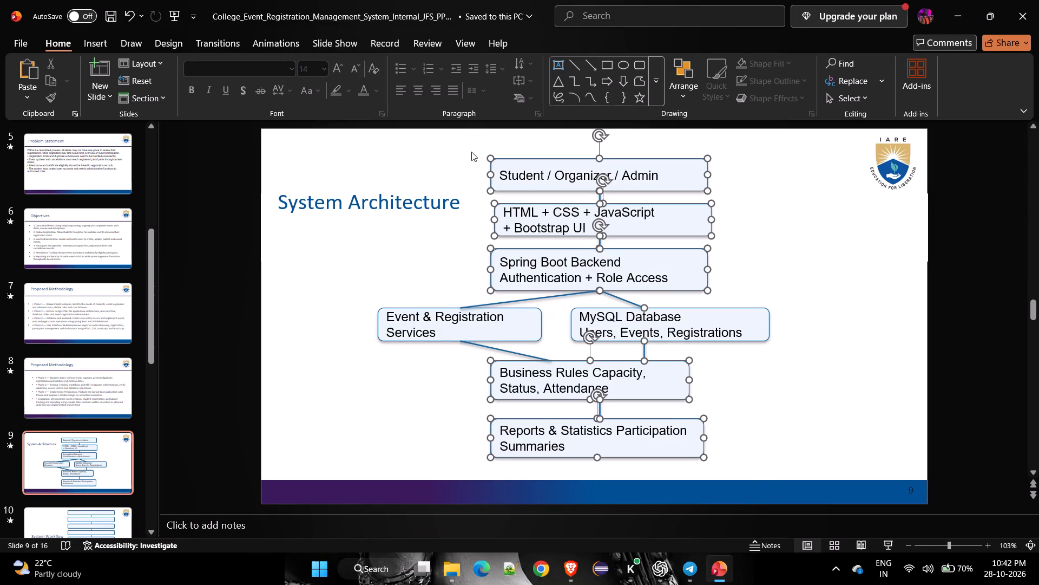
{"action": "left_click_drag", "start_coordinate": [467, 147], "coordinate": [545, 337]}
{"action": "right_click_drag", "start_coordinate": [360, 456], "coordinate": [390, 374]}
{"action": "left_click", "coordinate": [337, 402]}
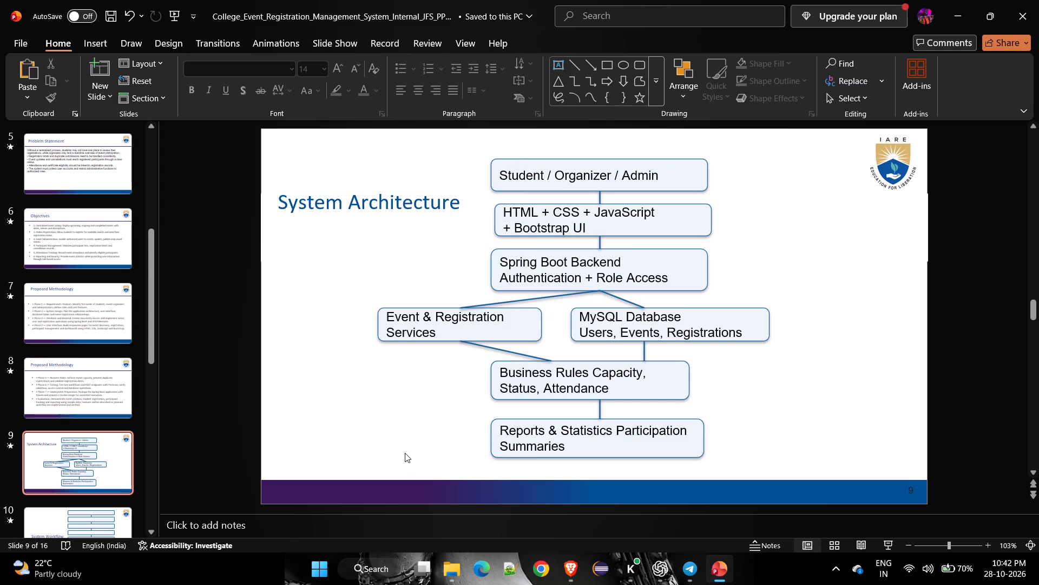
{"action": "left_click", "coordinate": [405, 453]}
Shift the HTML, Spring Boot and Business Rules boxes with their connectors rightward, and left-align the Student / Organizer / Admin box with Spring Boot Backend.
{"action": "left_click_drag", "start_coordinate": [427, 450], "coordinate": [713, 170]}
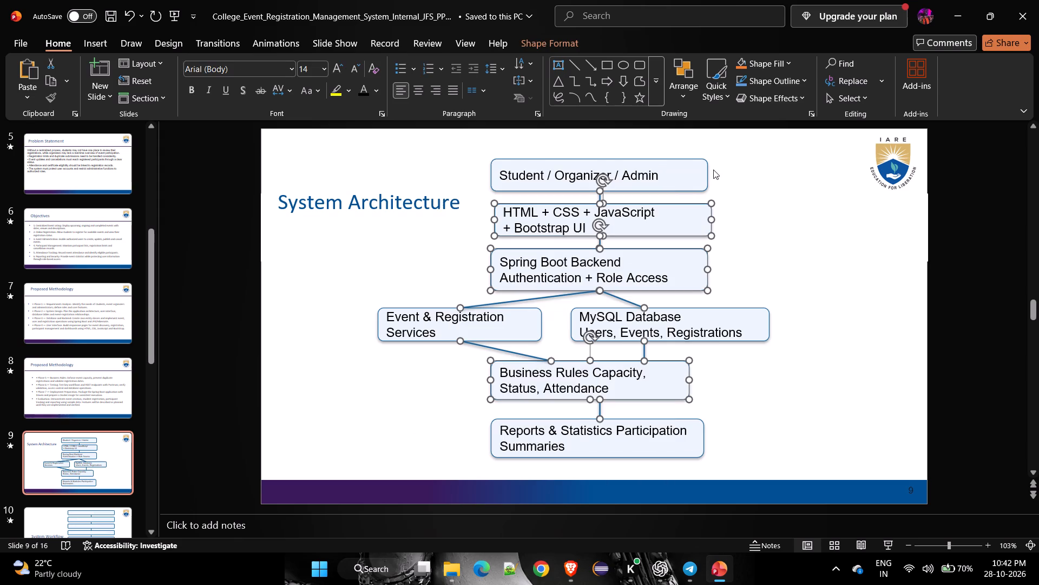
{"action": "left_click_drag", "start_coordinate": [689, 251], "coordinate": [719, 251]}
{"action": "left_click_drag", "start_coordinate": [690, 167], "coordinate": [707, 164]}
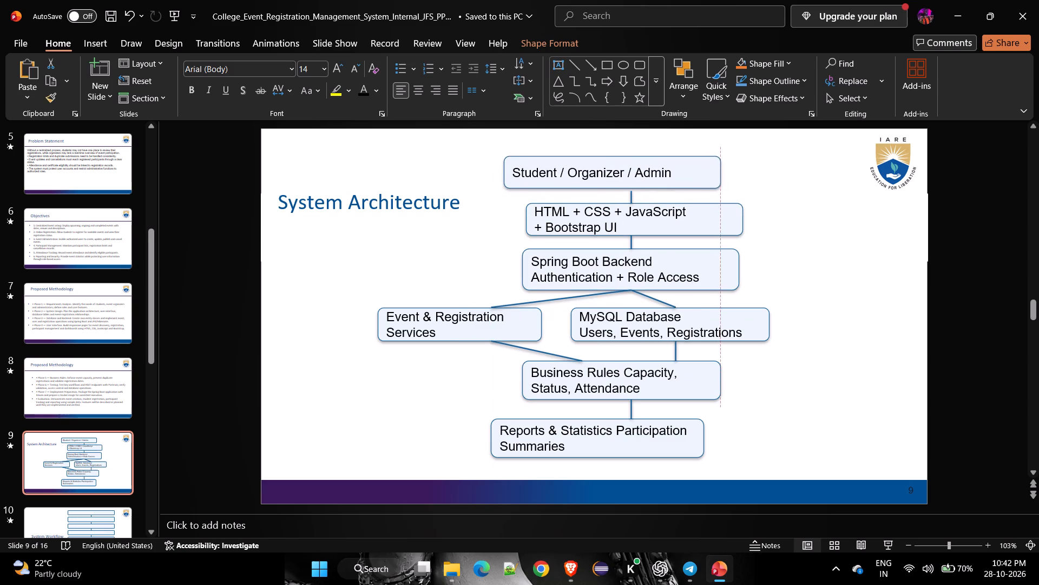
{"action": "left_click_drag", "start_coordinate": [707, 164], "coordinate": [720, 163]}
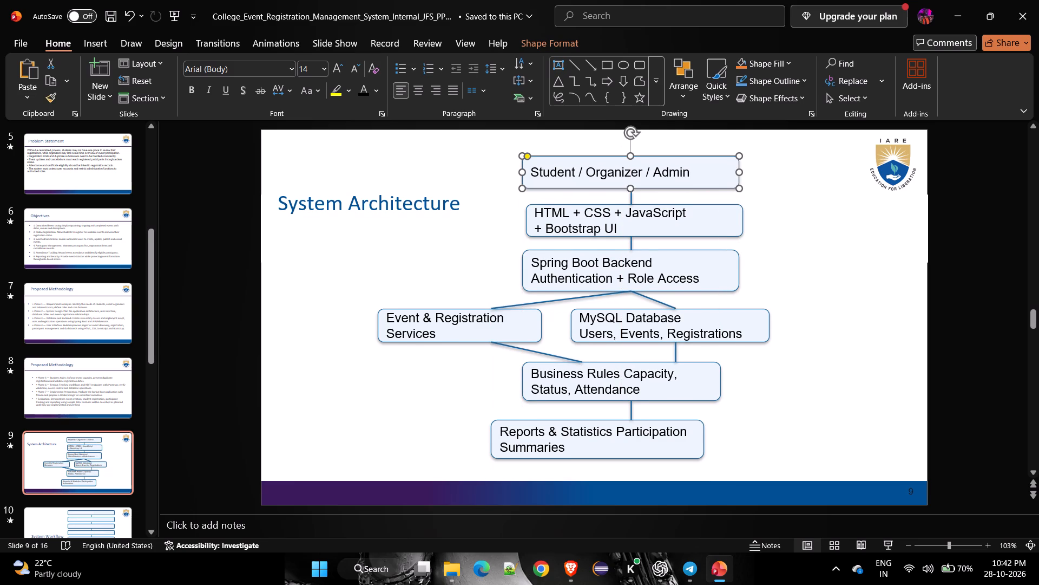
Move the MySQL Database and Event & Registration Services boxes rightward, keeping both on the same row beneath the Spring Boot Backend box.
{"action": "left_click", "coordinate": [686, 324]}
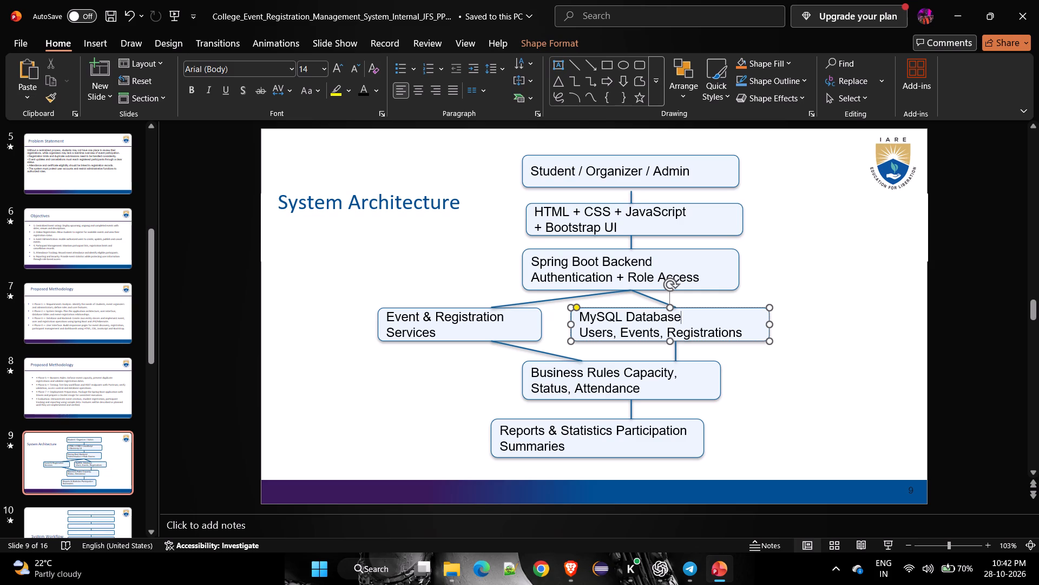
{"action": "left_click_drag", "start_coordinate": [705, 308], "coordinate": [758, 307]}
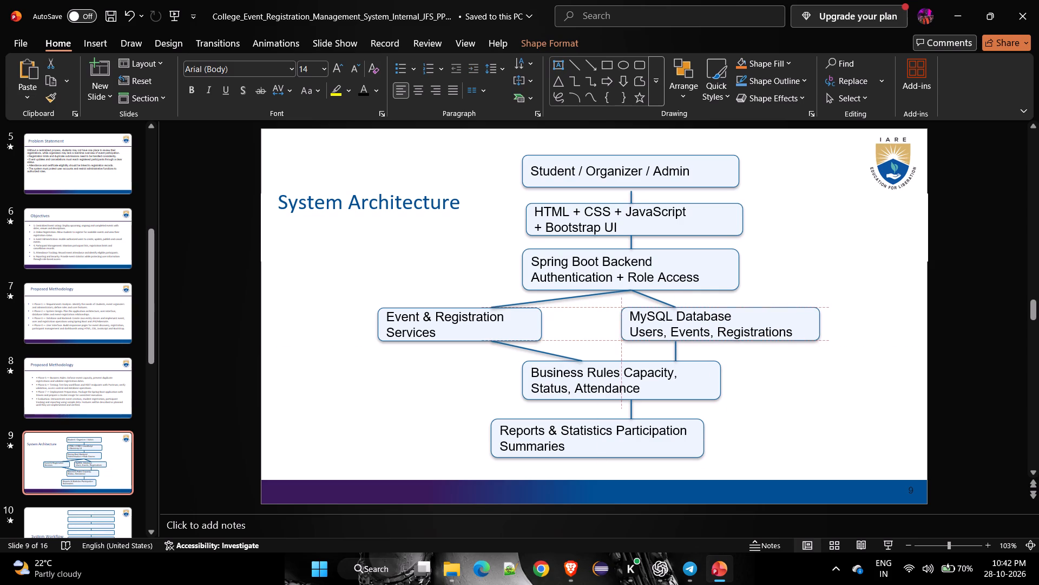
{"action": "left_click_drag", "start_coordinate": [758, 307], "coordinate": [761, 307]}
{"action": "left_click_drag", "start_coordinate": [531, 320], "coordinate": [566, 319]}
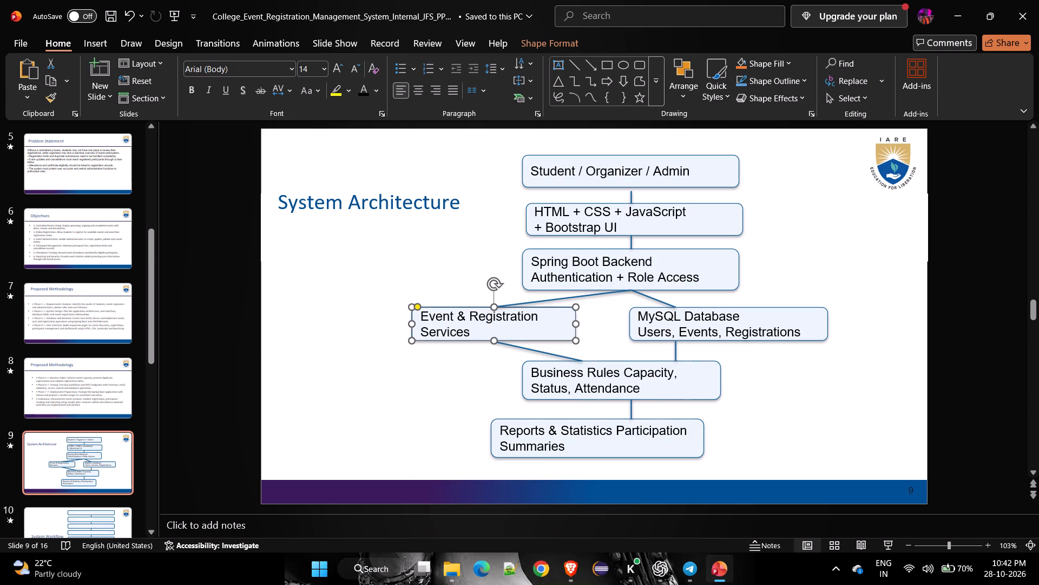
Move the Business Rules box slightly right and the Reports & Statistics box right and slightly up, roughly centring them under each other.
{"action": "left_click", "coordinate": [660, 395]}
{"action": "left_click_drag", "start_coordinate": [660, 395], "coordinate": [675, 396]}
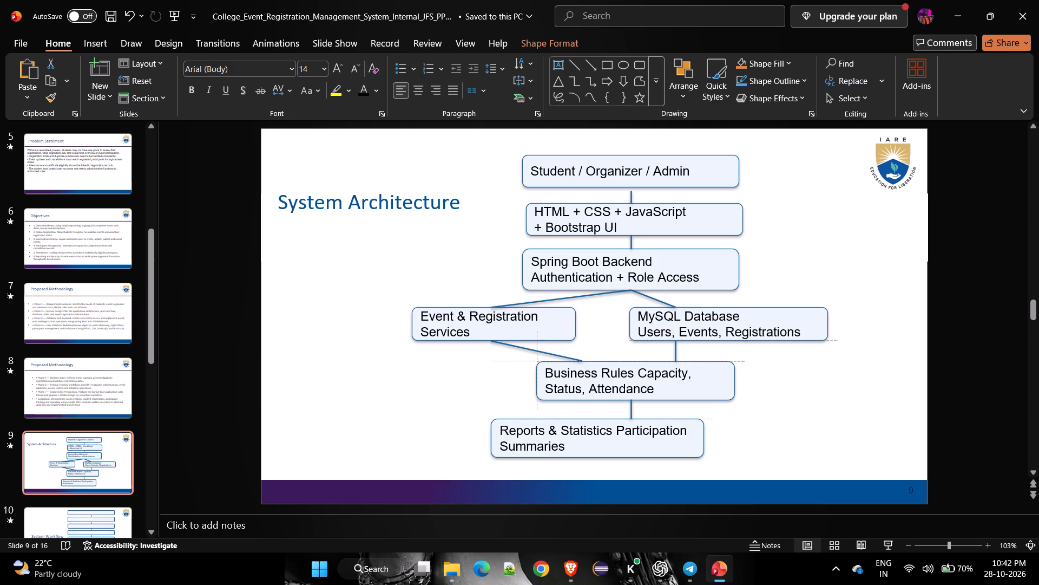
{"action": "left_click_drag", "start_coordinate": [675, 396], "coordinate": [675, 396]}
{"action": "left_click_drag", "start_coordinate": [660, 420], "coordinate": [701, 417]}
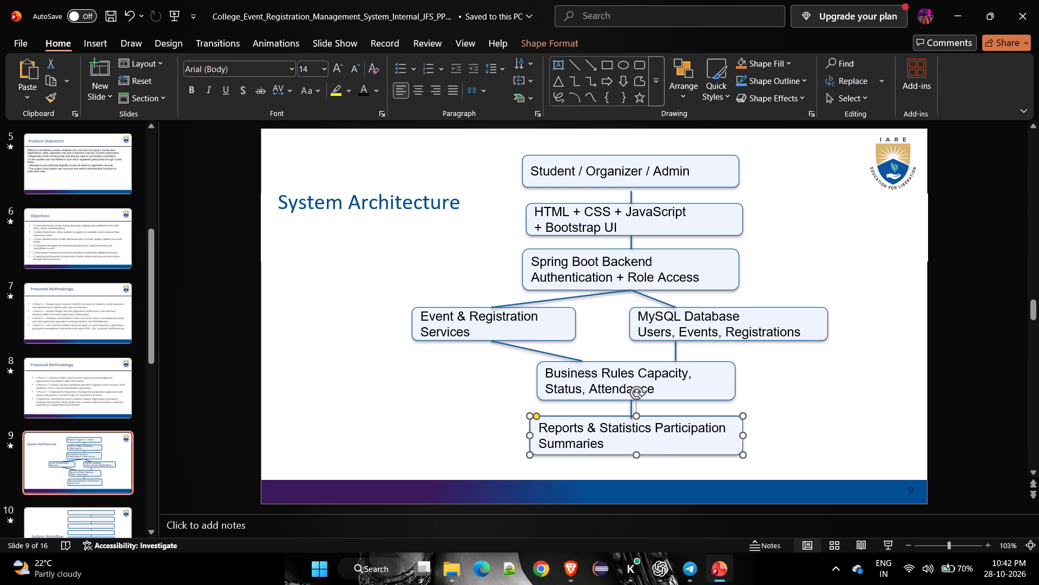
Shift the connector between Spring Boot Backend and MySQL Database slightly right, ending at the top edge of the MySQL Database box.
{"action": "left_click", "coordinate": [662, 301]}
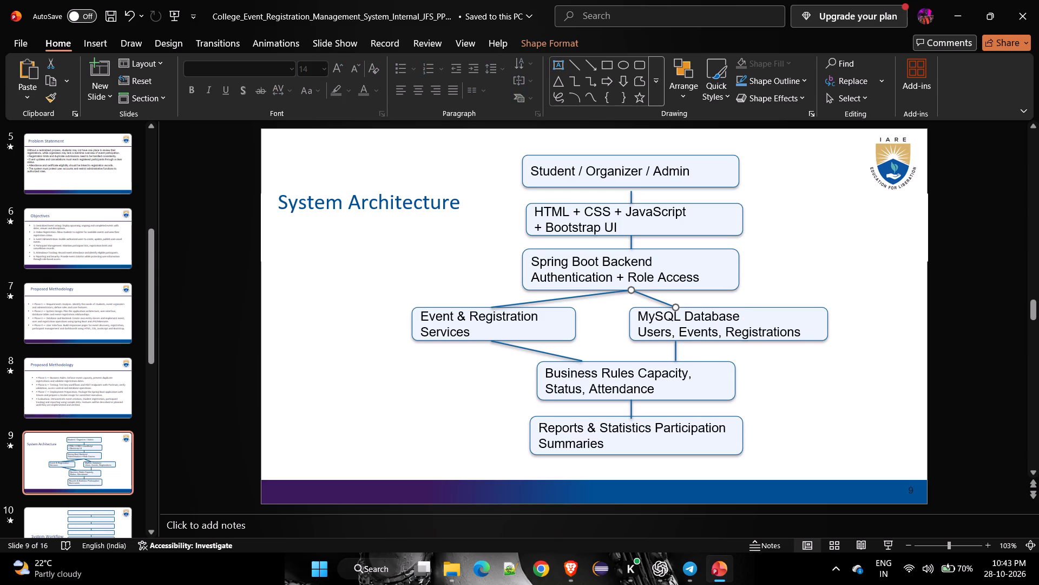
{"action": "left_click_drag", "start_coordinate": [662, 301], "coordinate": [681, 305]}
{"action": "left_click_drag", "start_coordinate": [681, 305], "coordinate": [677, 300]}
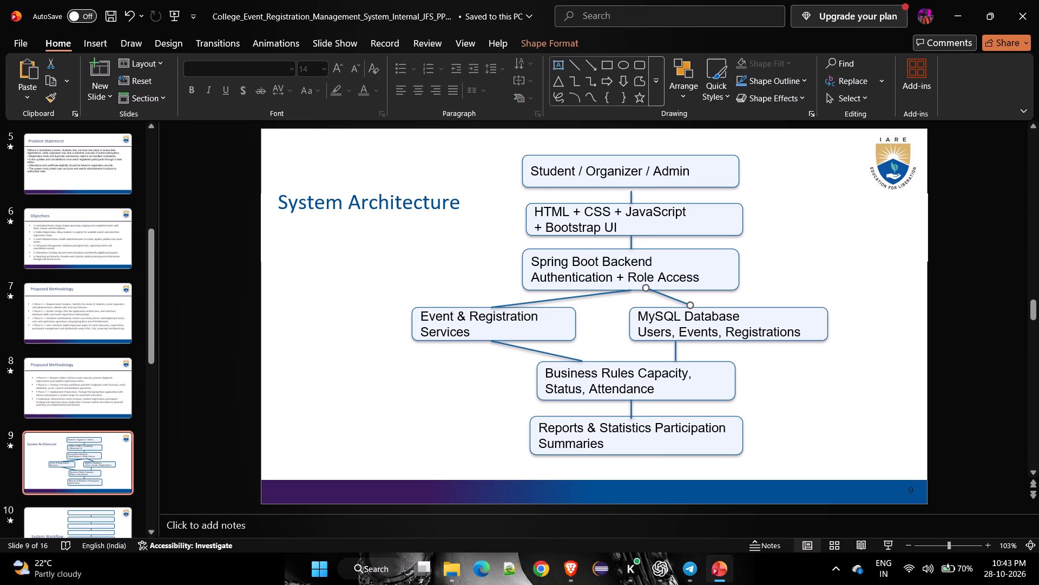
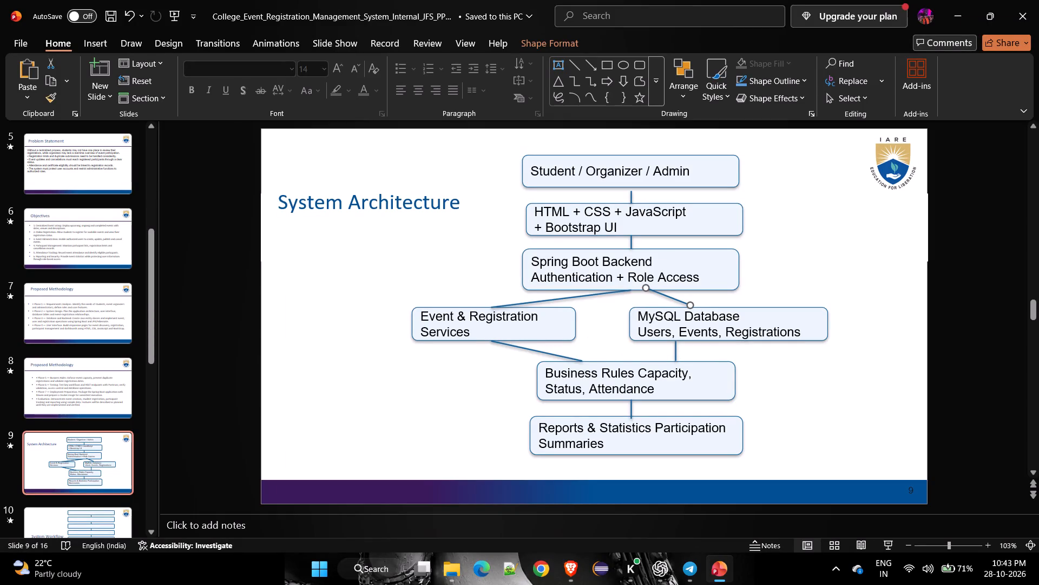
Shift the connector between MySQL Database and Business Rules rightward and slant its lower end back to the Business Rules box's top edge.
{"action": "left_click_drag", "start_coordinate": [674, 350], "coordinate": [699, 350]}
{"action": "left_click_drag", "start_coordinate": [701, 359], "coordinate": [695, 349]}
{"action": "left_click_drag", "start_coordinate": [695, 349], "coordinate": [647, 356]}
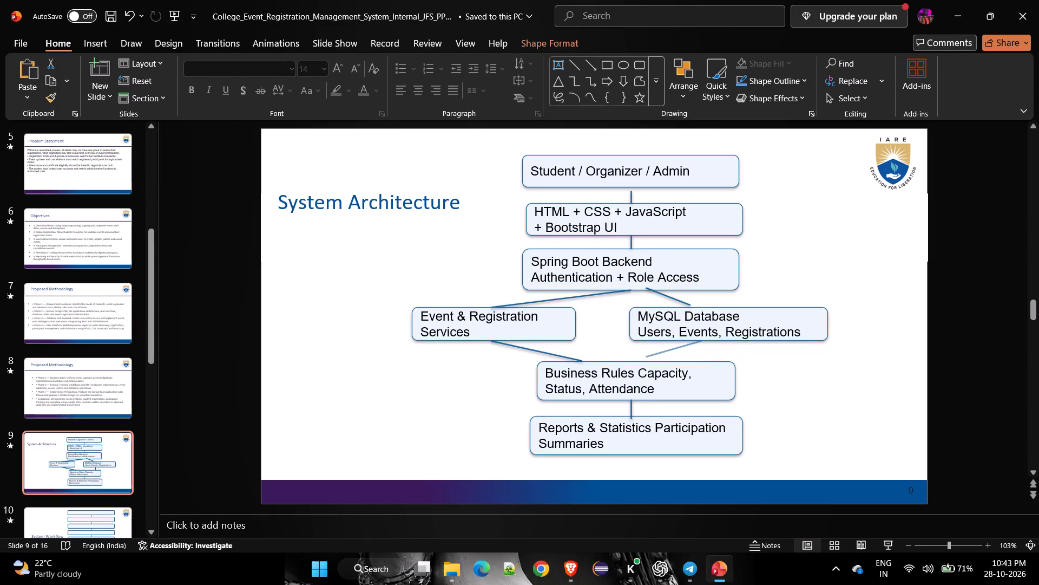
{"action": "left_click_drag", "start_coordinate": [647, 356], "coordinate": [671, 359]}
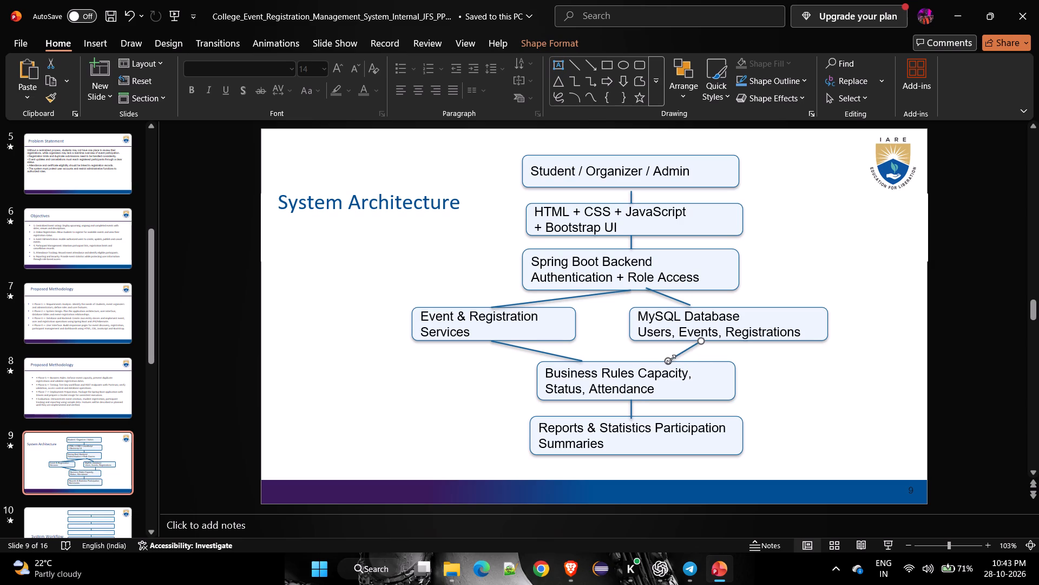
Start the Spring Boot Backend–MySQL Database connector where the Event & Registration connector starts, and attach its lower end to MySQL Database's top centre.
{"action": "left_click", "coordinate": [665, 298]}
{"action": "left_click_drag", "start_coordinate": [665, 297], "coordinate": [658, 298]}
{"action": "left_click_drag", "start_coordinate": [658, 298], "coordinate": [649, 298]}
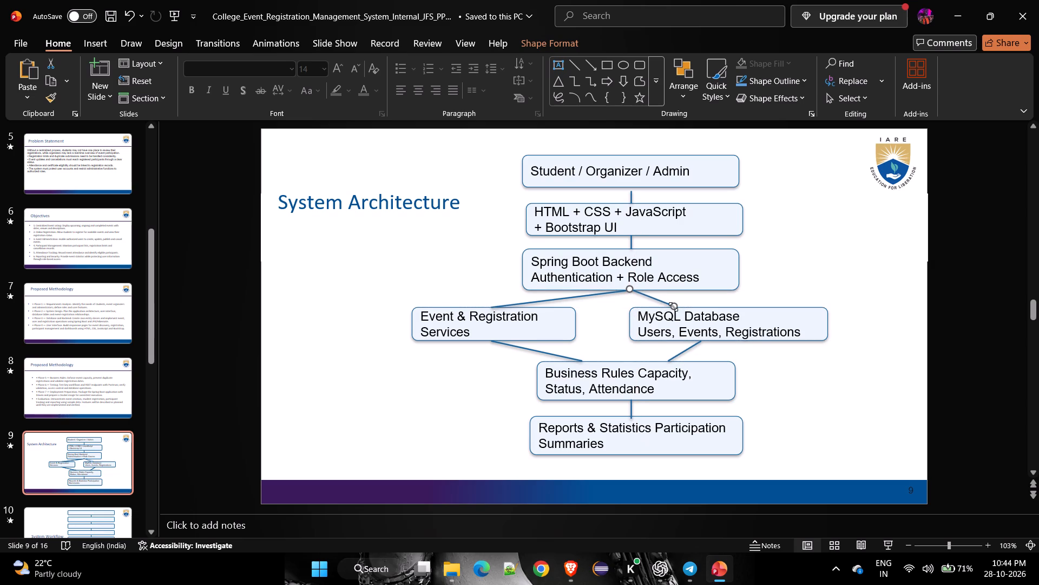
{"action": "left_click_drag", "start_coordinate": [674, 307], "coordinate": [716, 307]}
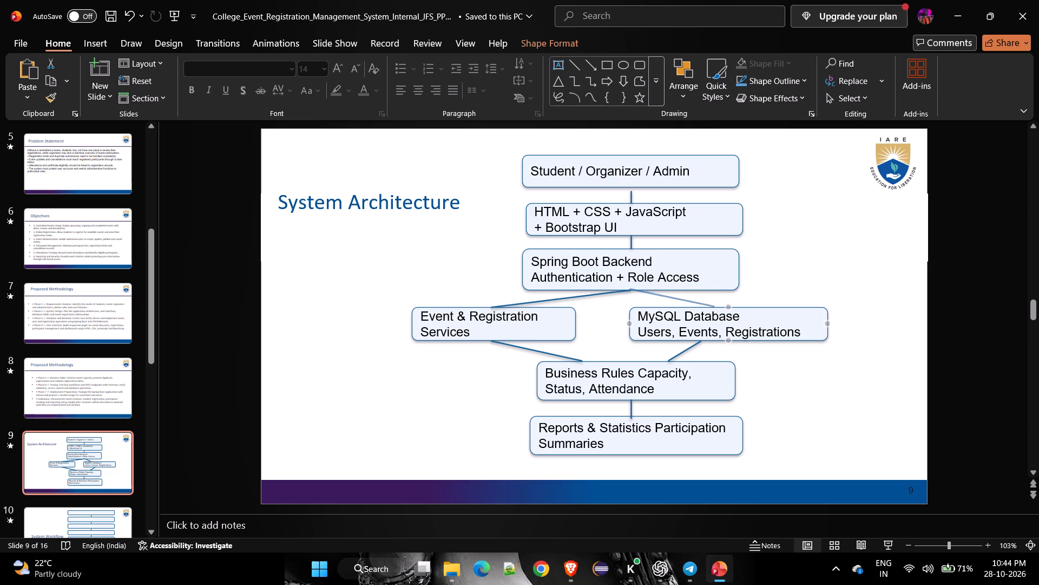
{"action": "left_click_drag", "start_coordinate": [716, 307], "coordinate": [726, 307]}
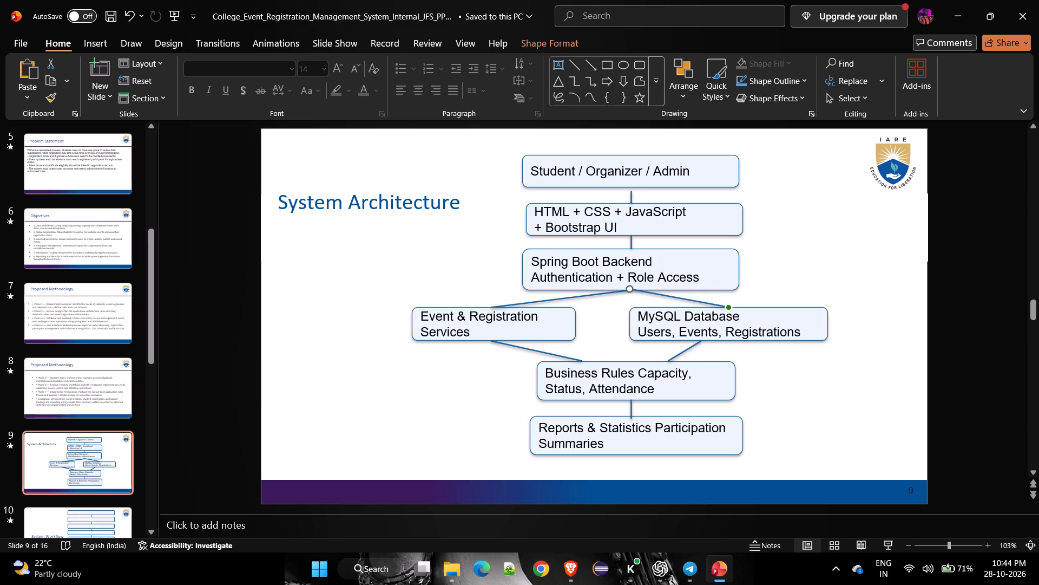
Run the connector from MySQL Database's bottom centre to the top-centre connection point of the Business Rules box.
{"action": "left_click", "coordinate": [694, 347]}
{"action": "left_click_drag", "start_coordinate": [696, 344], "coordinate": [726, 344]}
{"action": "left_click_drag", "start_coordinate": [696, 361], "coordinate": [673, 361]}
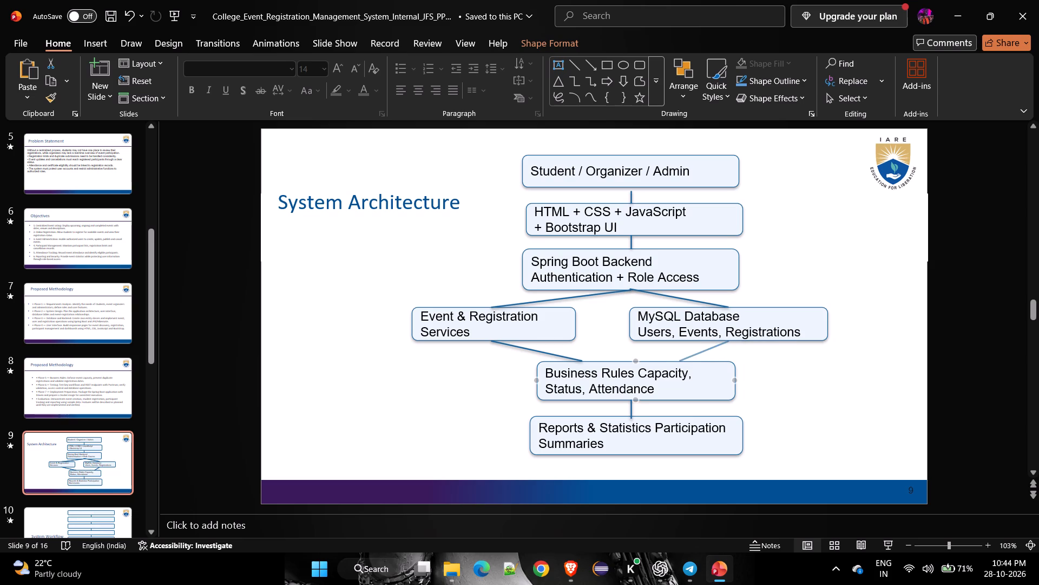
{"action": "left_click_drag", "start_coordinate": [673, 361], "coordinate": [637, 360]}
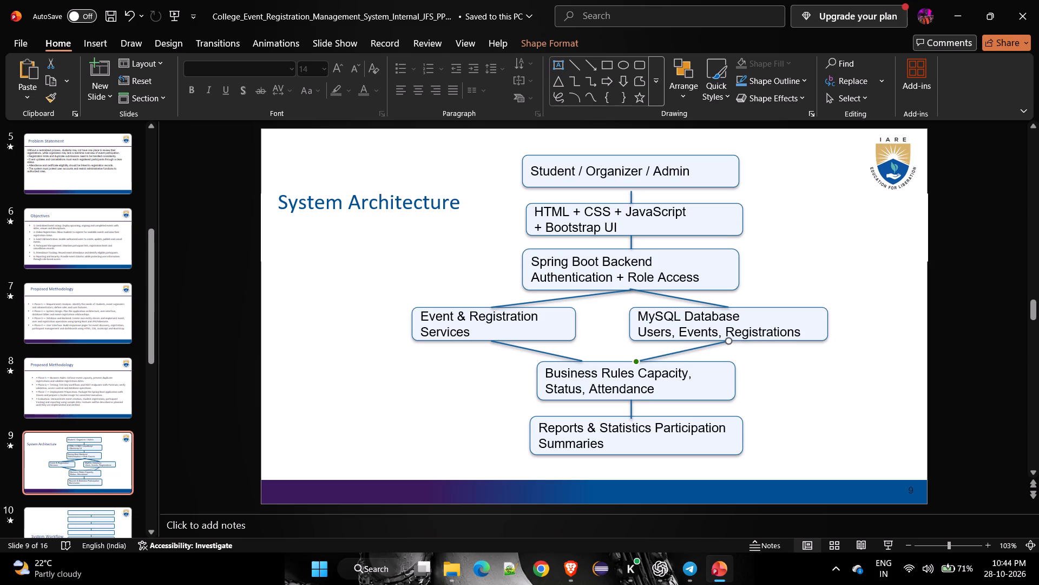
Attach the lower end of the Event & Registration Services connector to the top-centre point of the Business Rules box.
{"action": "left_click", "coordinate": [550, 352]}
{"action": "left_click_drag", "start_coordinate": [583, 361], "coordinate": [609, 354]}
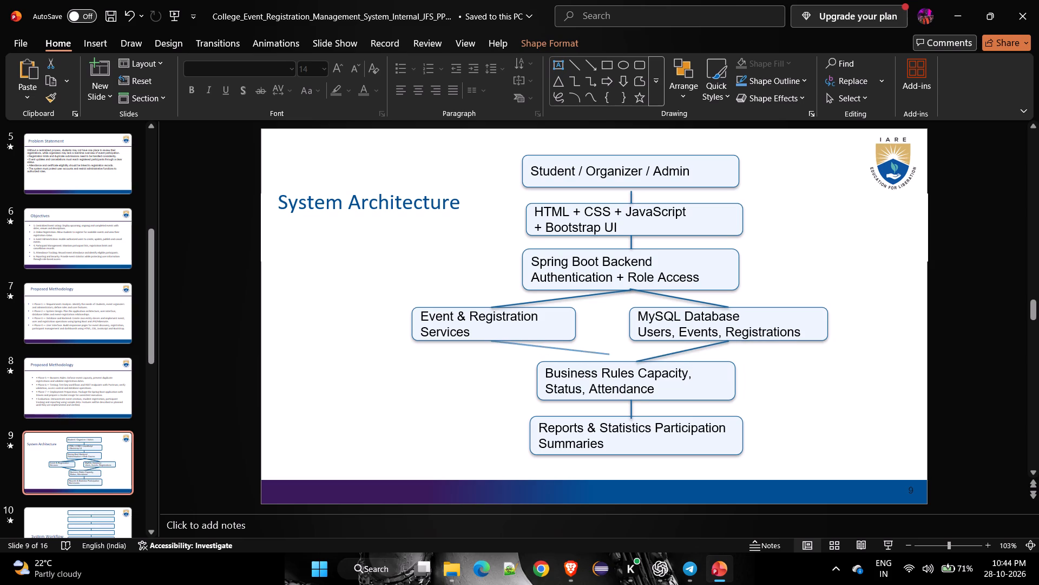
{"action": "left_click_drag", "start_coordinate": [609, 354], "coordinate": [632, 359]}
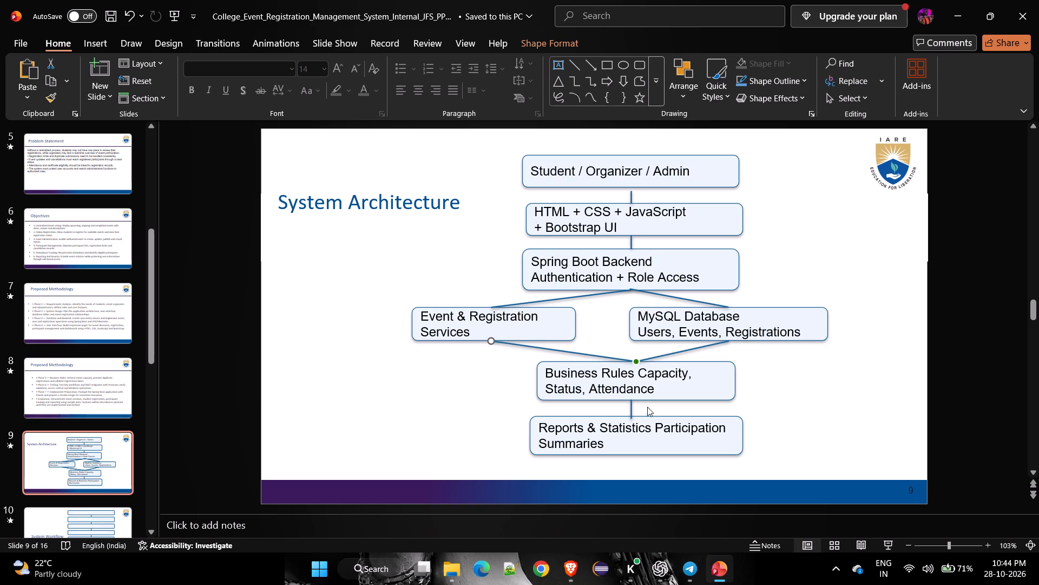
{"action": "left_click", "coordinate": [777, 407]}
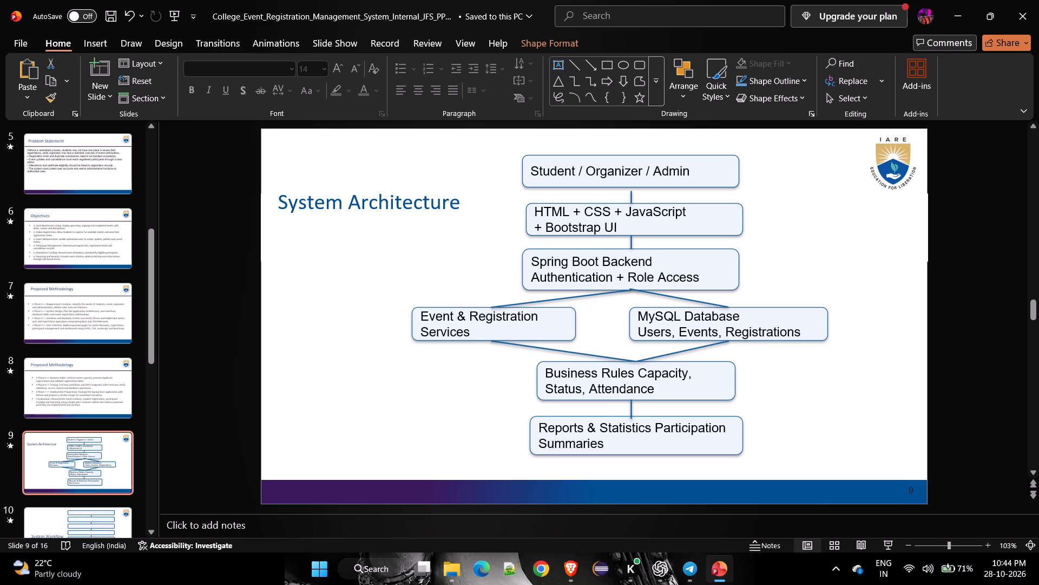
Add a colon after the System Architecture title and move it up level with the Student / Organizer / Admin box.
{"action": "left_click", "coordinate": [459, 201]}
{"action": "key", "text": "shift+colon"}
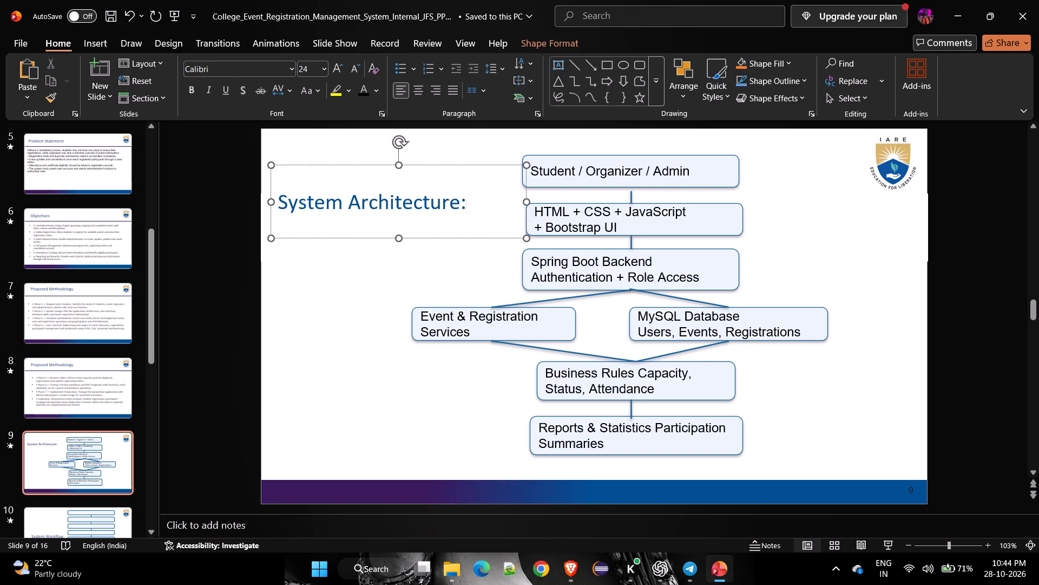
{"action": "left_click_drag", "start_coordinate": [432, 164], "coordinate": [431, 137]}
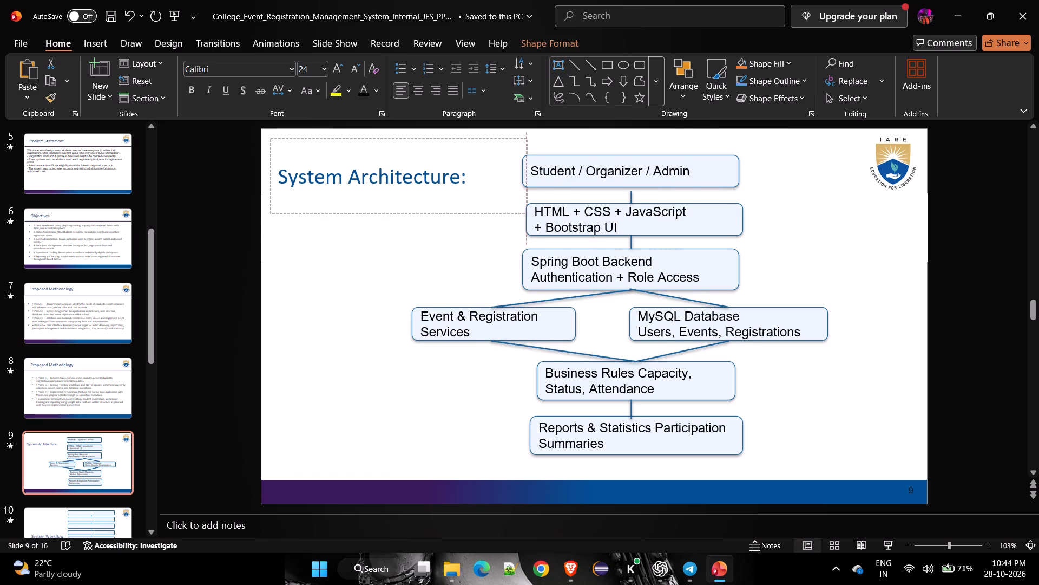
{"action": "left_click_drag", "start_coordinate": [431, 137], "coordinate": [430, 134]}
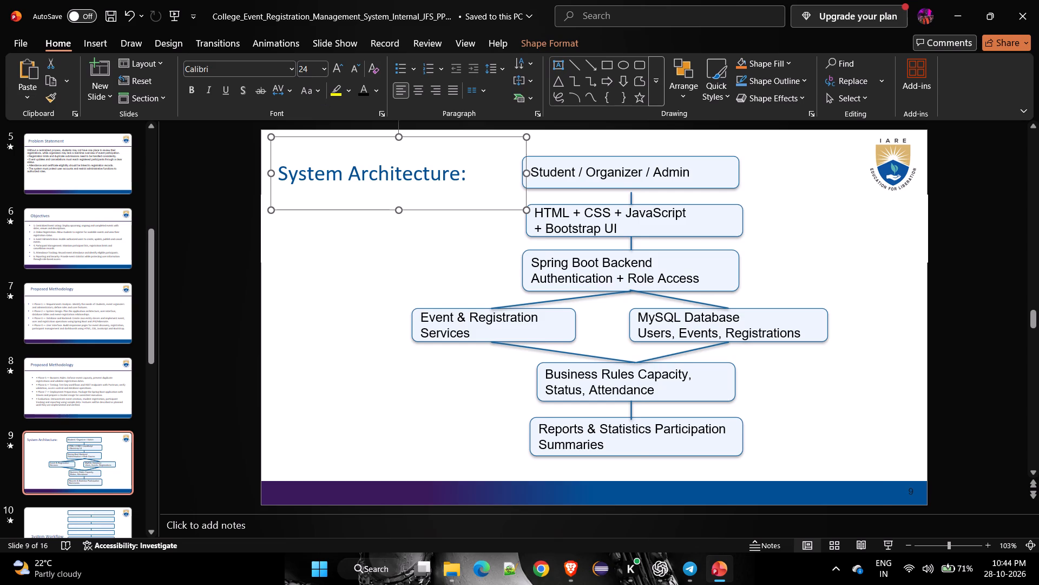
Make the whole "System Architecture:" title bold.
{"action": "key", "text": "ctrl+a"}
{"action": "left_click", "coordinate": [379, 183]}
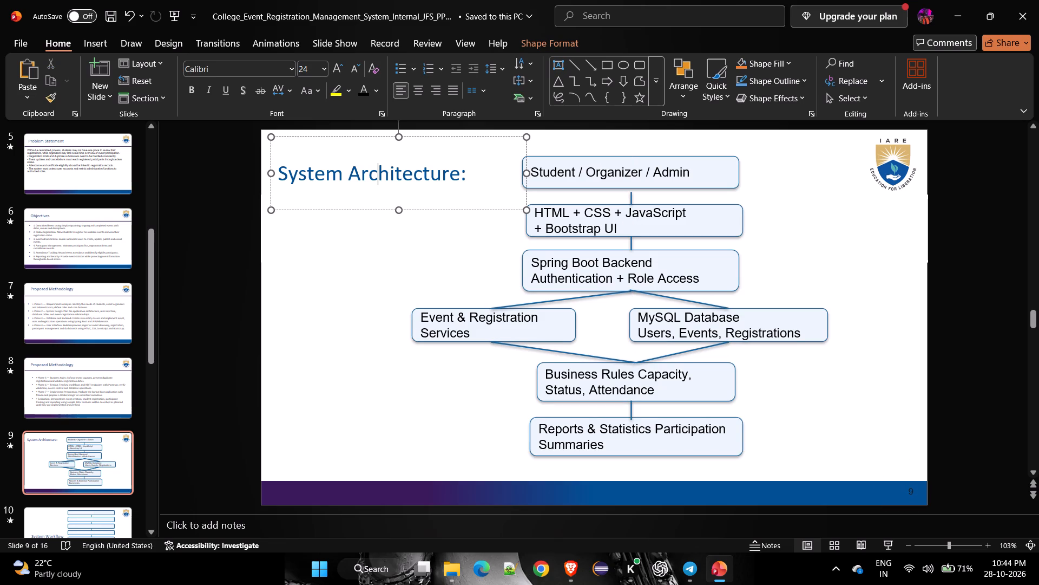
{"action": "key", "text": "ctrl+a"}
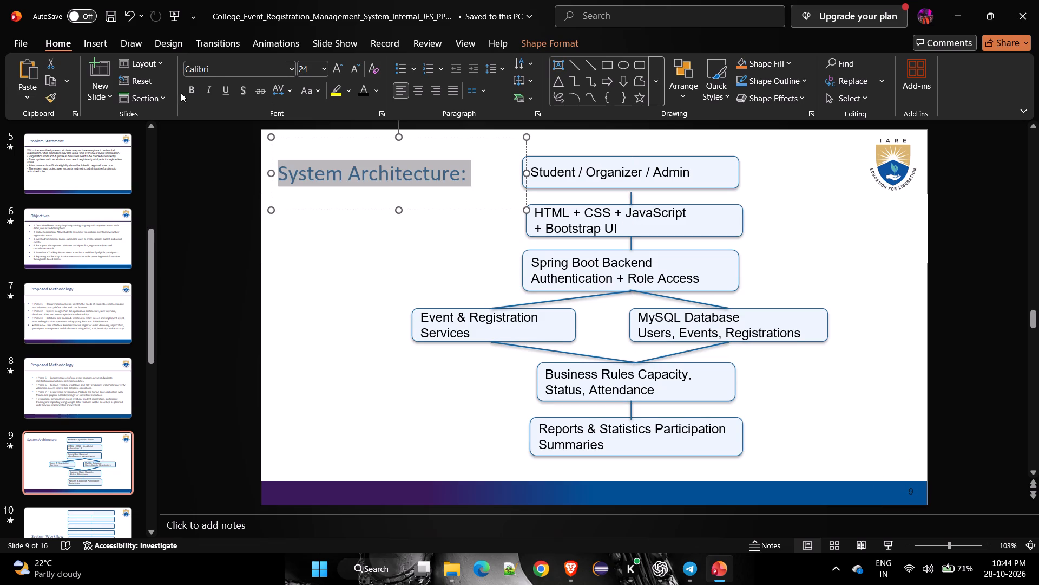
{"action": "left_click", "coordinate": [191, 90]}
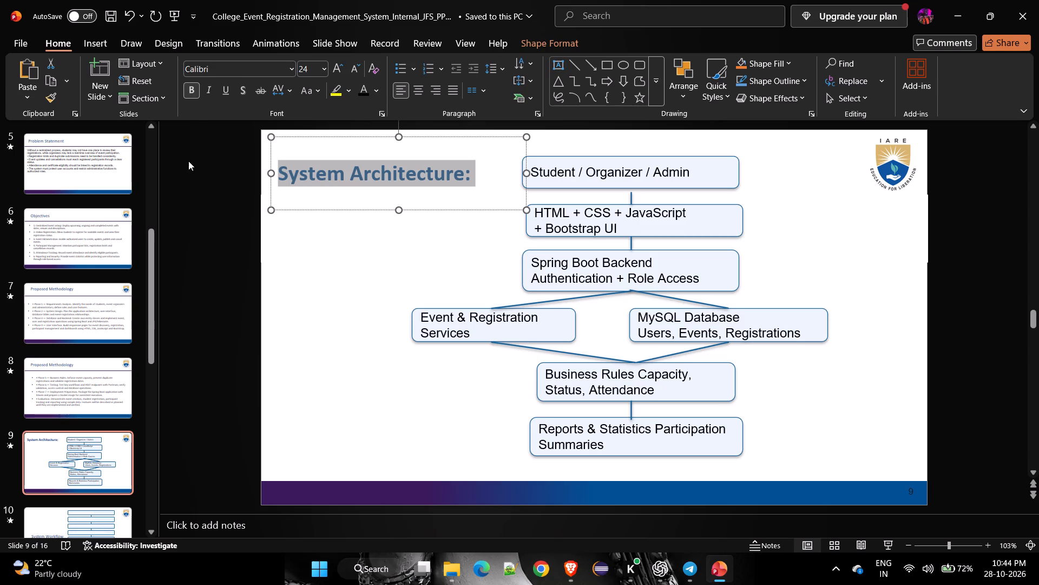
{"action": "left_click", "coordinate": [321, 296]}
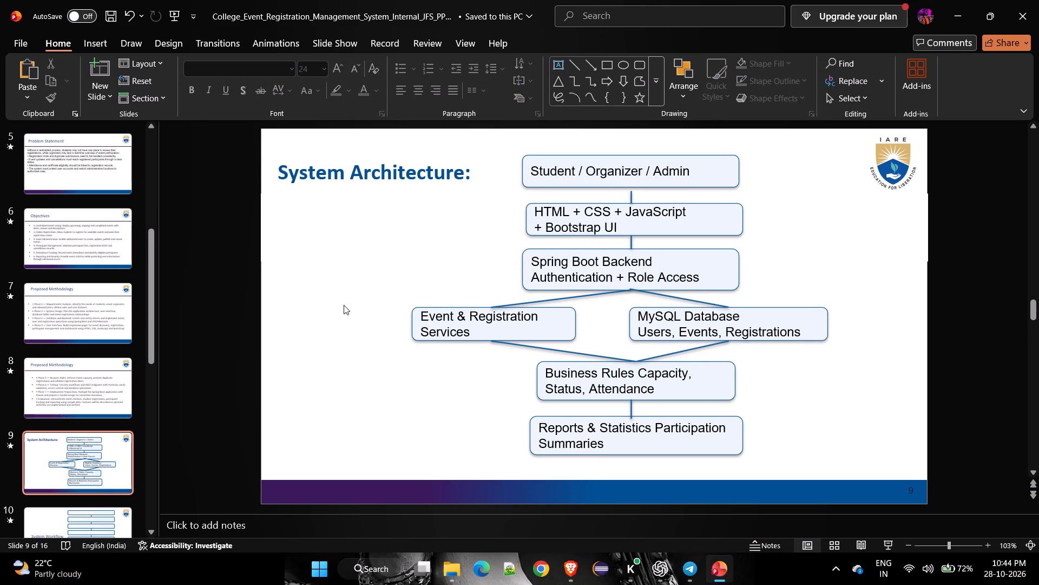
Go to slide 10, System Workflow.
{"action": "key", "text": "Down"}
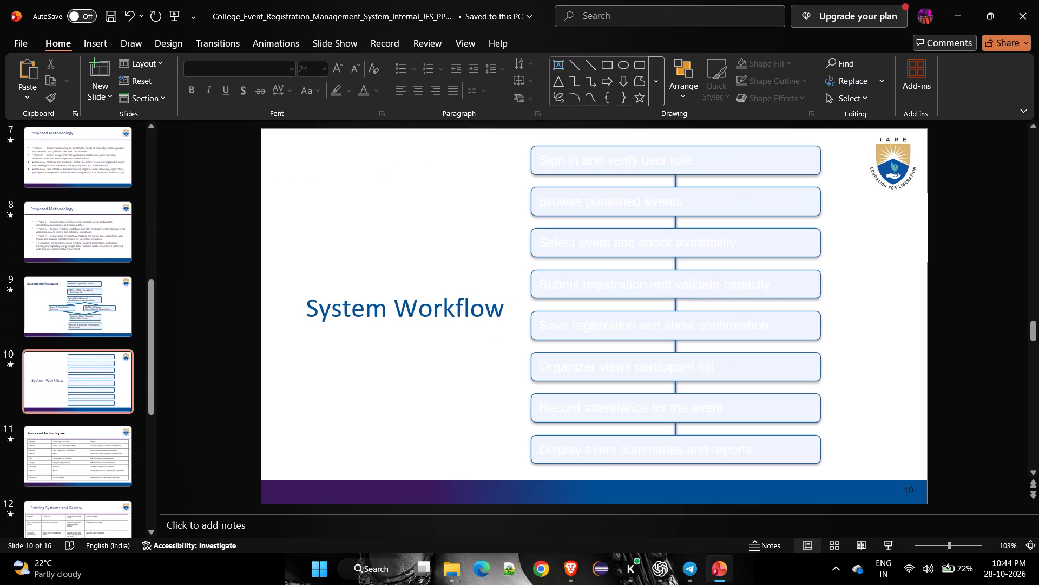
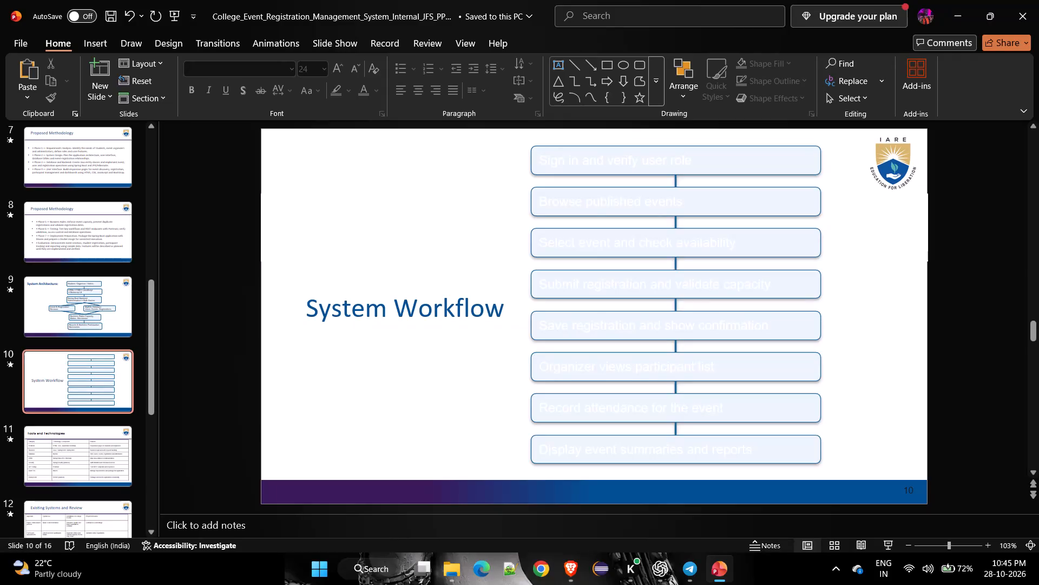
Add a colon after the System Workflow title and move it up to the slide's upper-left area, near the first workflow box's level.
{"action": "left_click", "coordinate": [503, 305]}
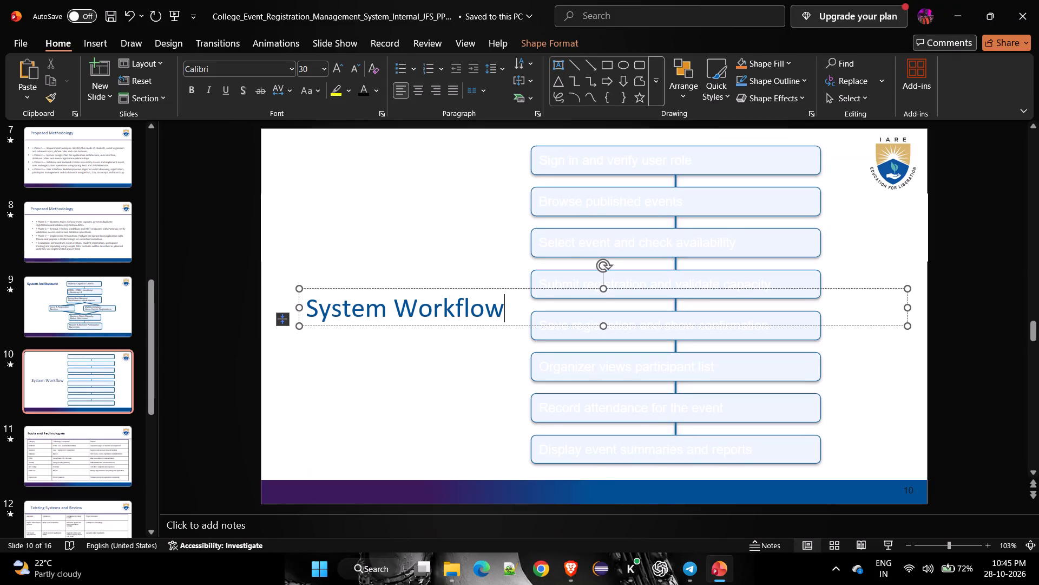
{"action": "key", "text": "shift+colon"}
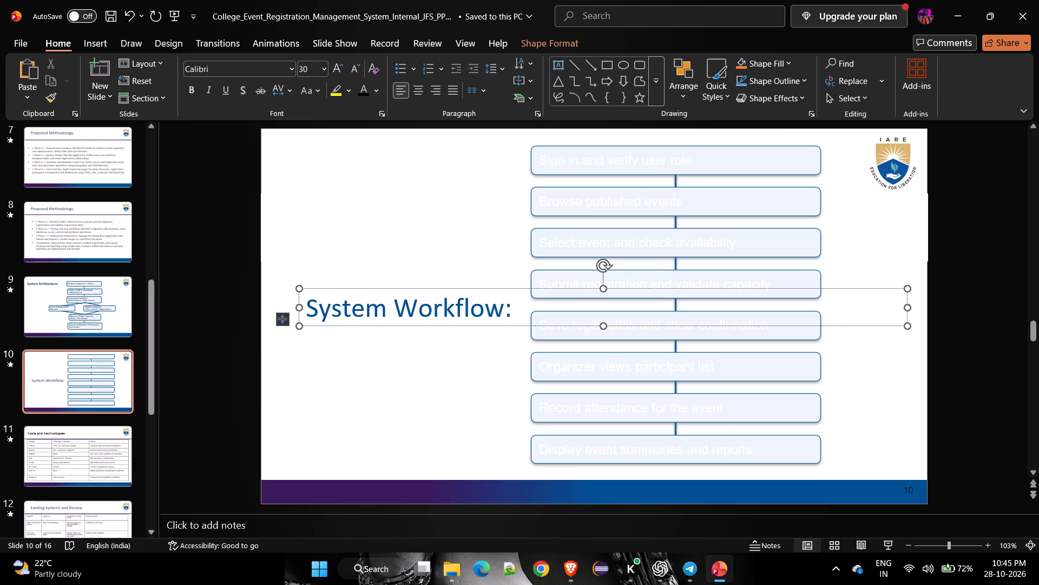
{"action": "left_click_drag", "start_coordinate": [389, 289], "coordinate": [373, 179]}
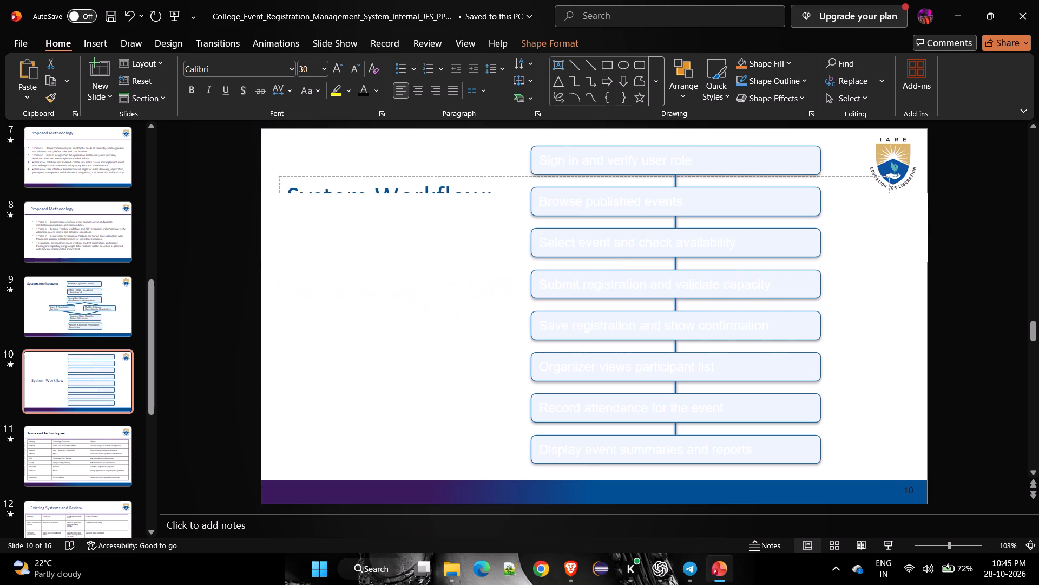
{"action": "left_click_drag", "start_coordinate": [373, 179], "coordinate": [370, 155]}
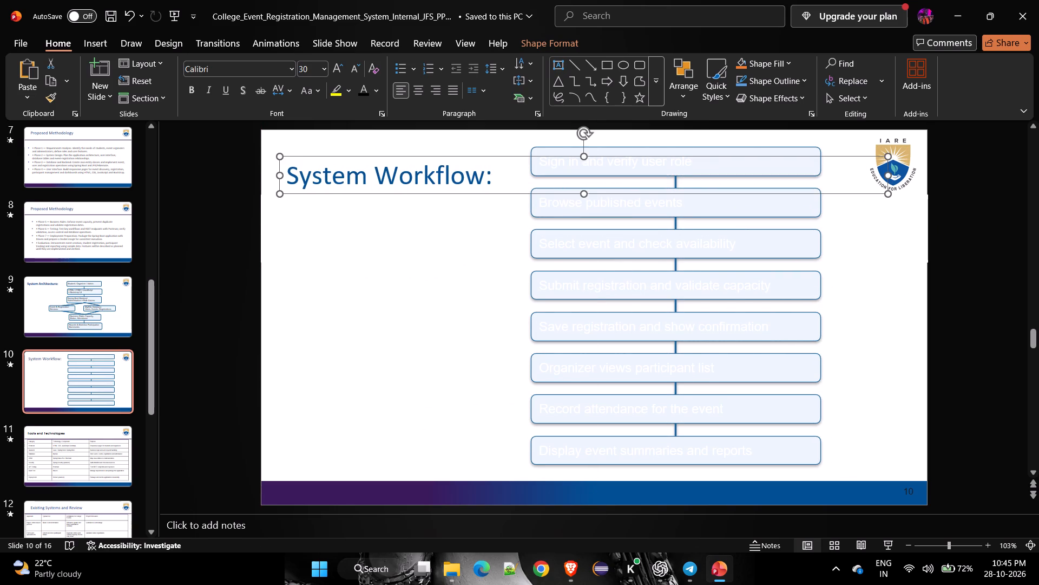
Make the whole "System Workflow:" title bold.
{"action": "left_click", "coordinate": [491, 179]}
{"action": "key", "text": "ctrl+a"}
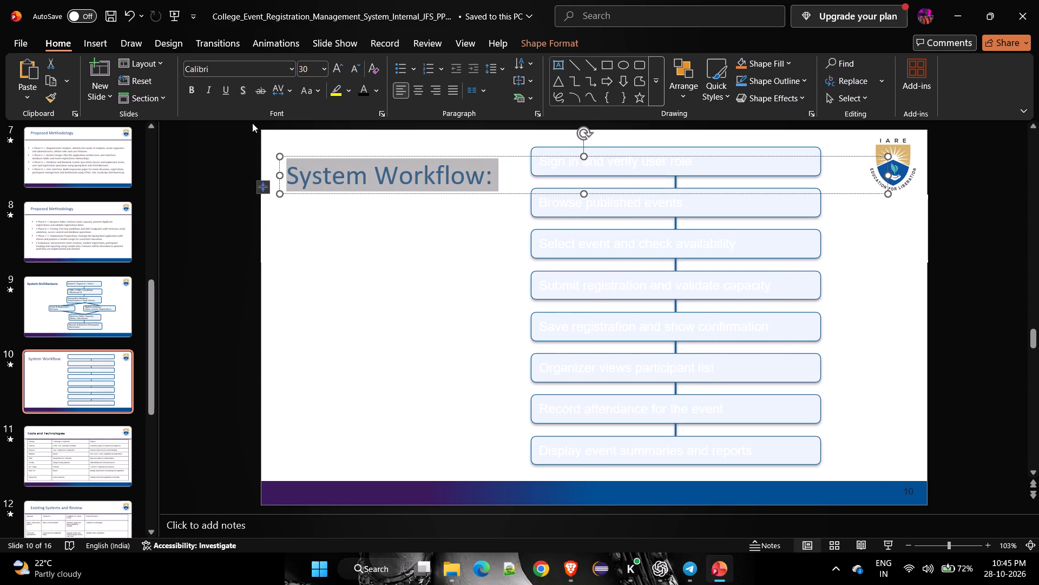
{"action": "left_click", "coordinate": [197, 88]}
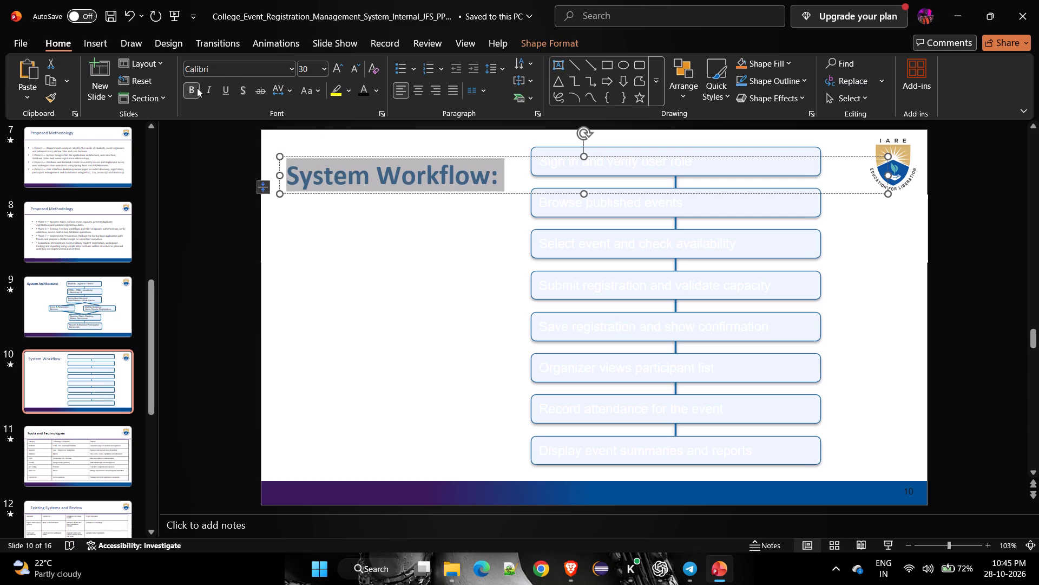
{"action": "left_click", "coordinate": [382, 340]}
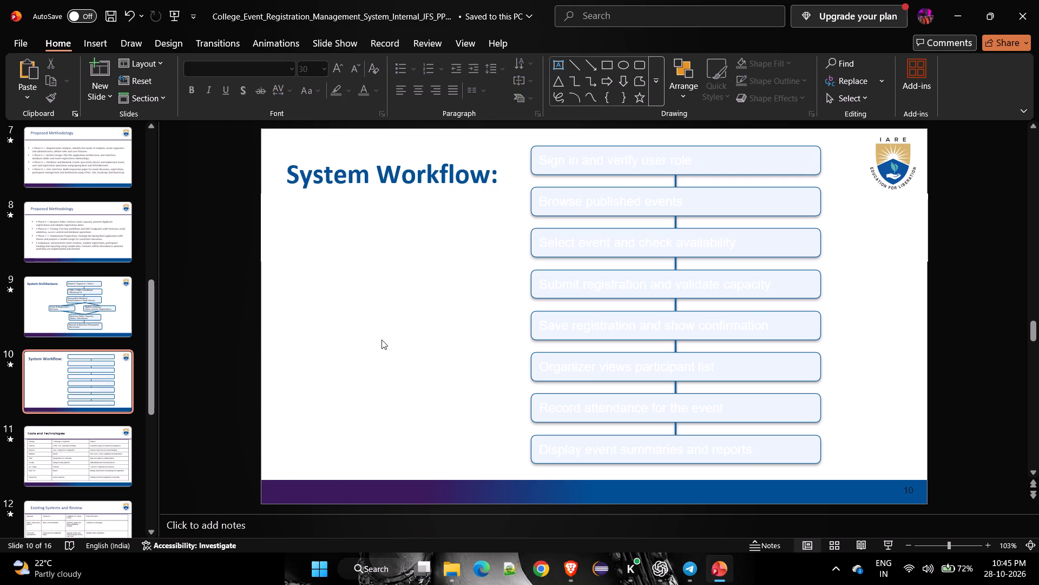
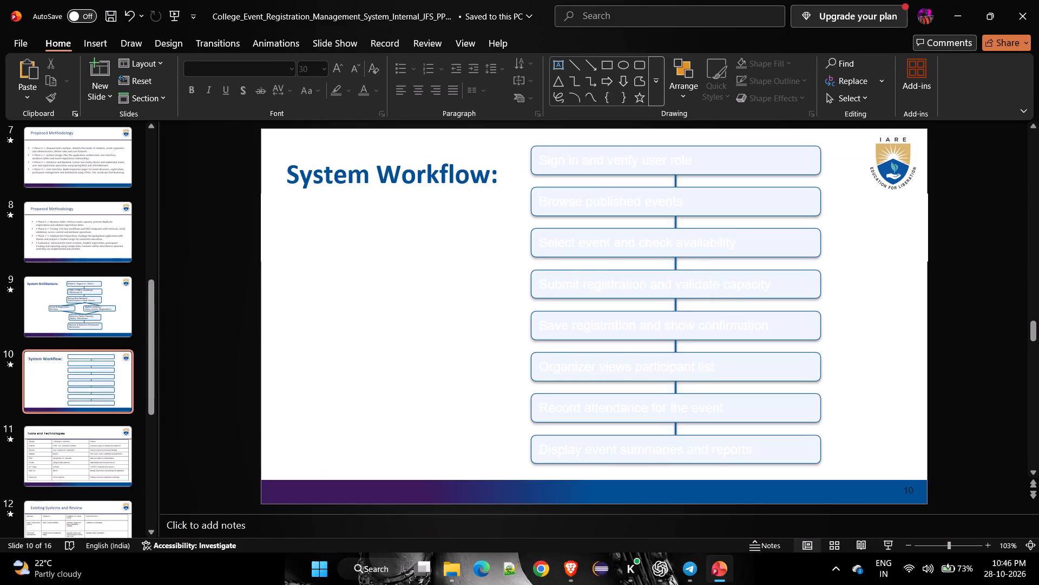
Change the text of the first three workflow boxes, from "Sign in and verify user role" to "Select event and check availability", to black.
{"action": "left_click_drag", "start_coordinate": [541, 159], "coordinate": [762, 162]}
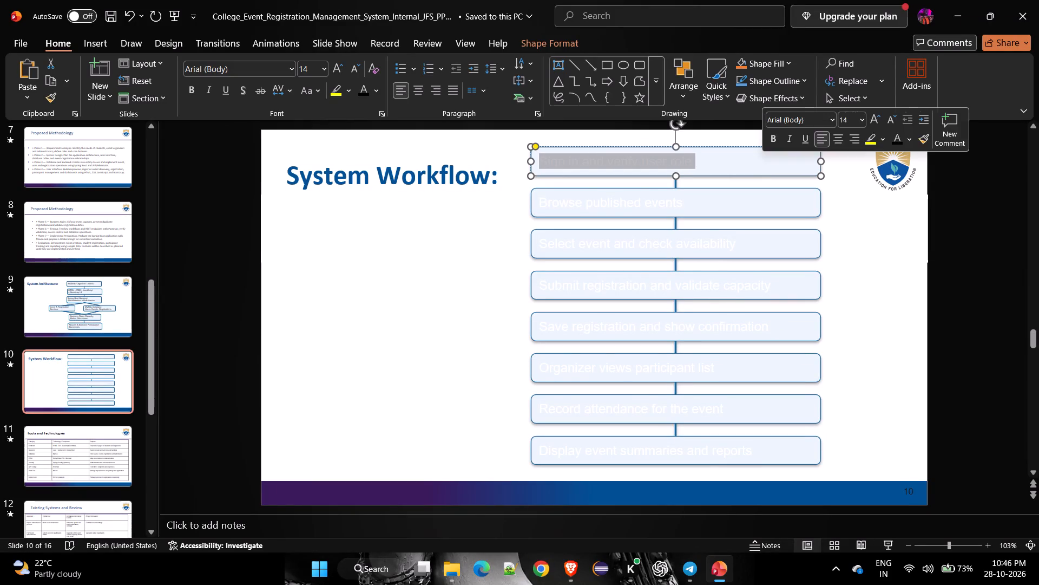
{"action": "left_click", "coordinate": [357, 86]}
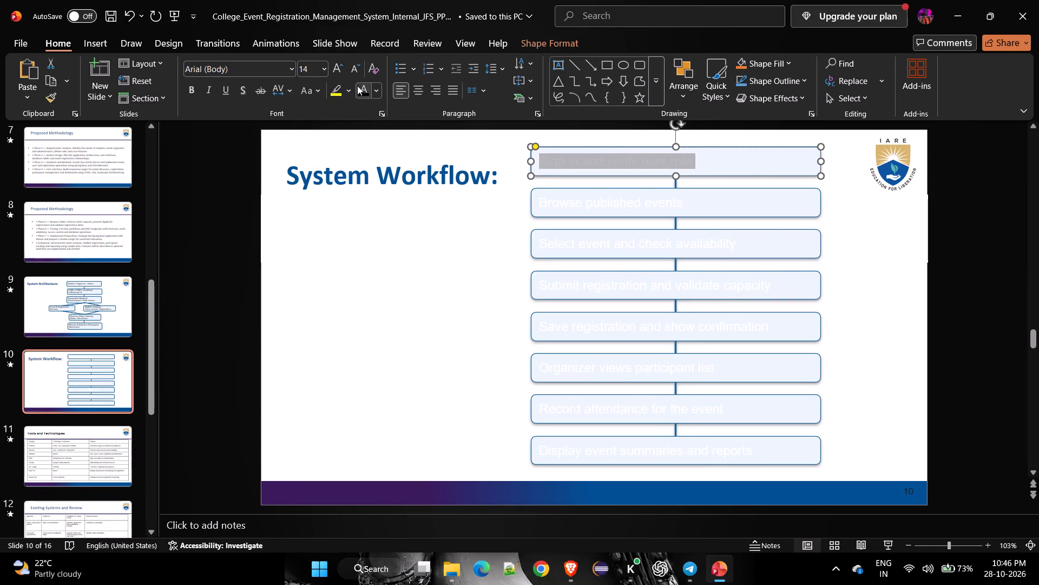
{"action": "left_click_drag", "start_coordinate": [543, 201], "coordinate": [569, 205]}
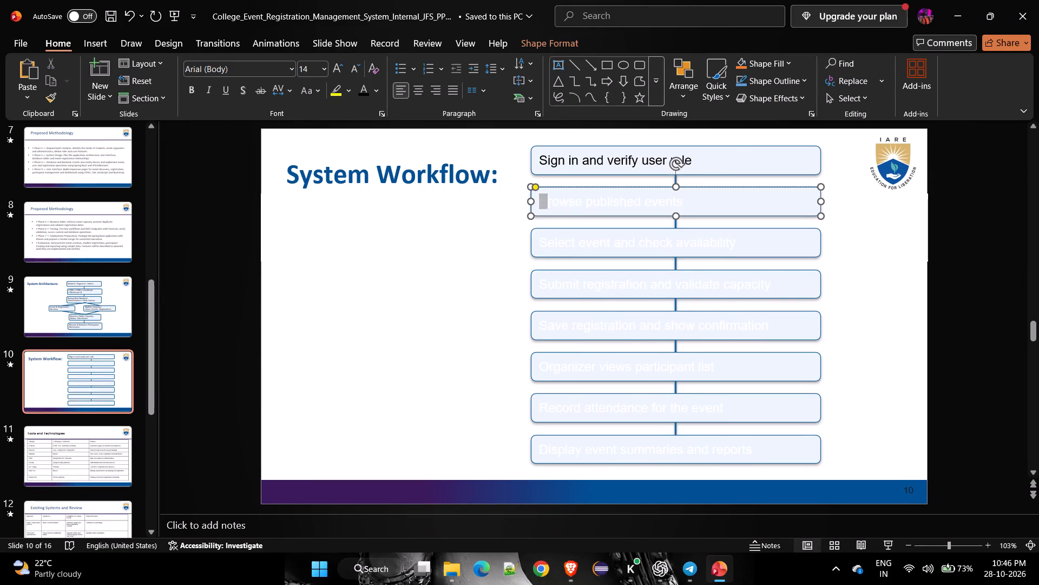
{"action": "left_click_drag", "start_coordinate": [569, 205], "coordinate": [770, 209]}
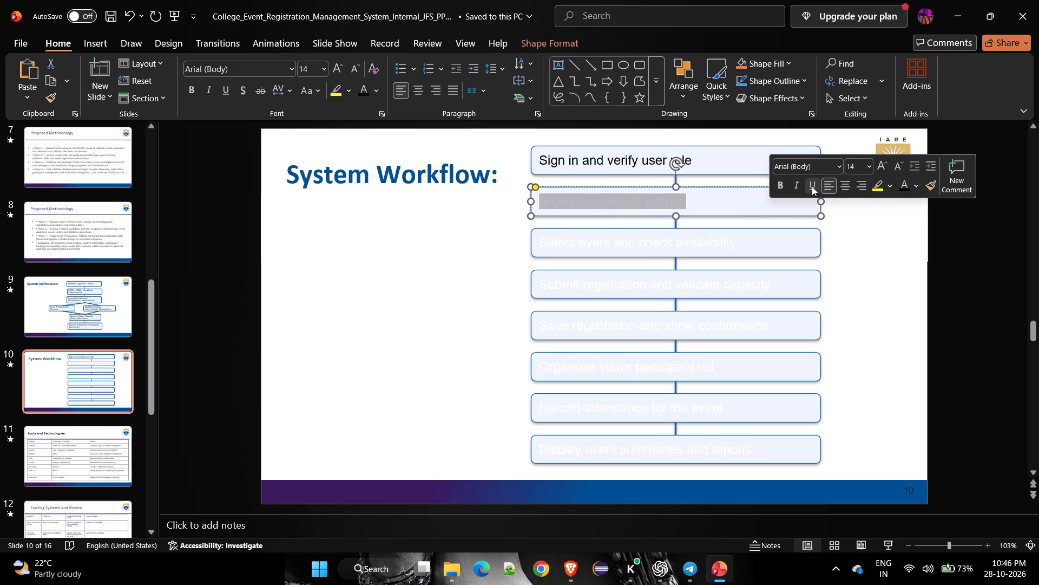
{"action": "left_click", "coordinate": [900, 187]}
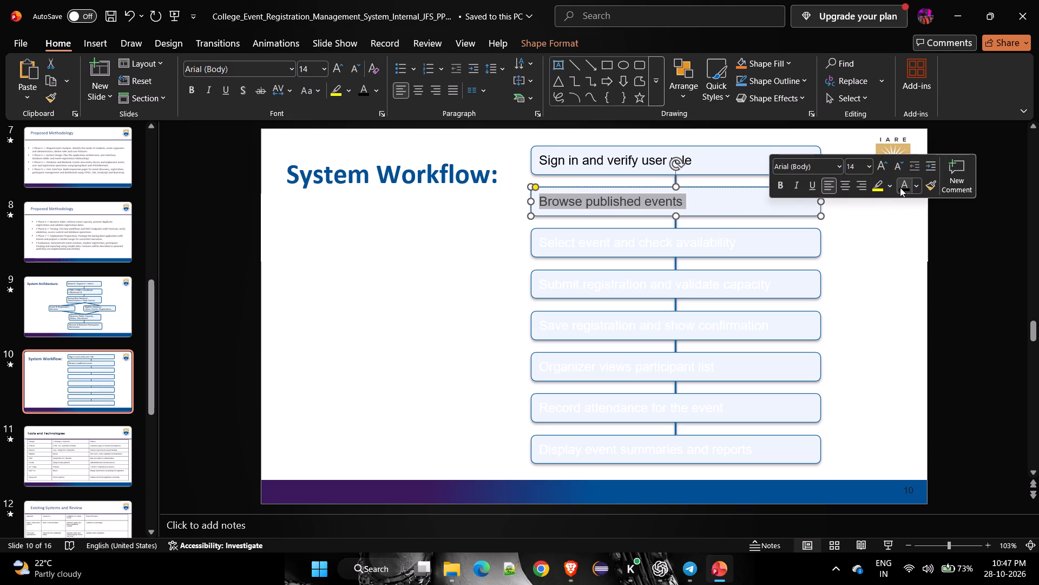
{"action": "left_click_drag", "start_coordinate": [542, 240], "coordinate": [570, 240]}
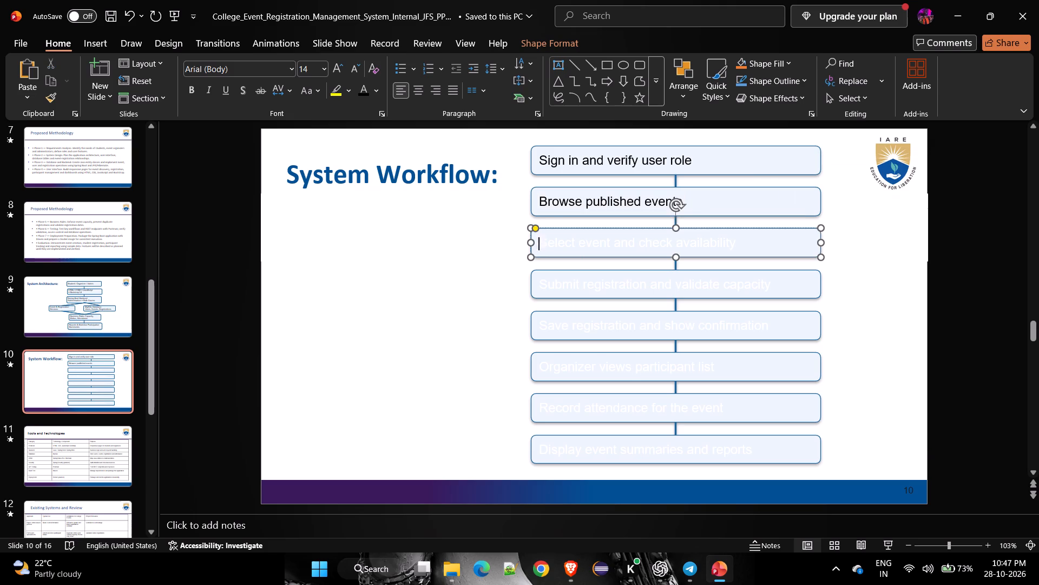
{"action": "left_click_drag", "start_coordinate": [570, 240], "coordinate": [869, 219]}
{"action": "left_click", "coordinate": [359, 86]}
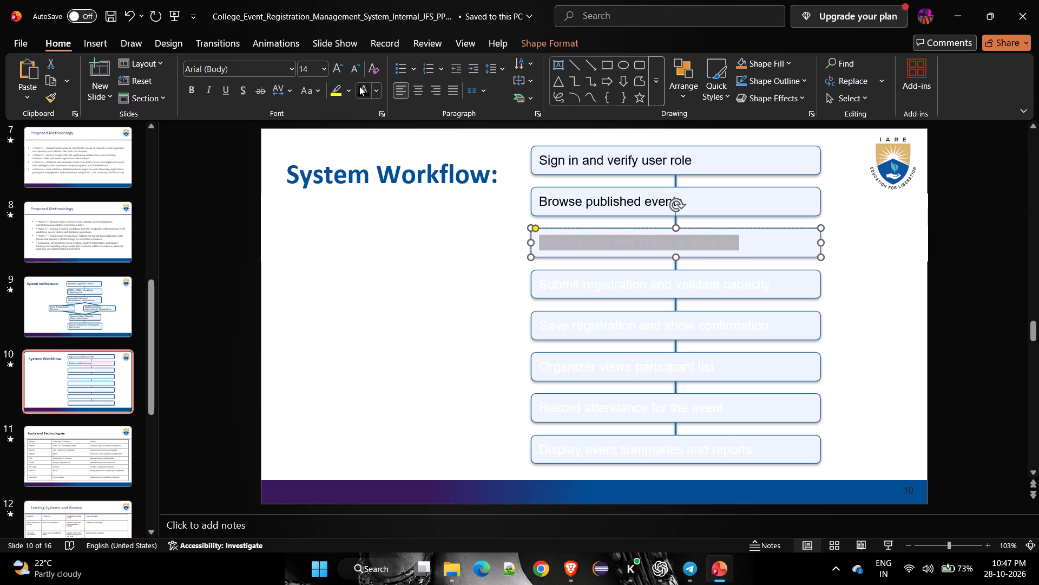
Recolour the text black in the next three workflow boxes, from "Submit registration and validate capacity" to "Organizer views participant list".
{"action": "left_click_drag", "start_coordinate": [540, 279], "coordinate": [708, 279]}
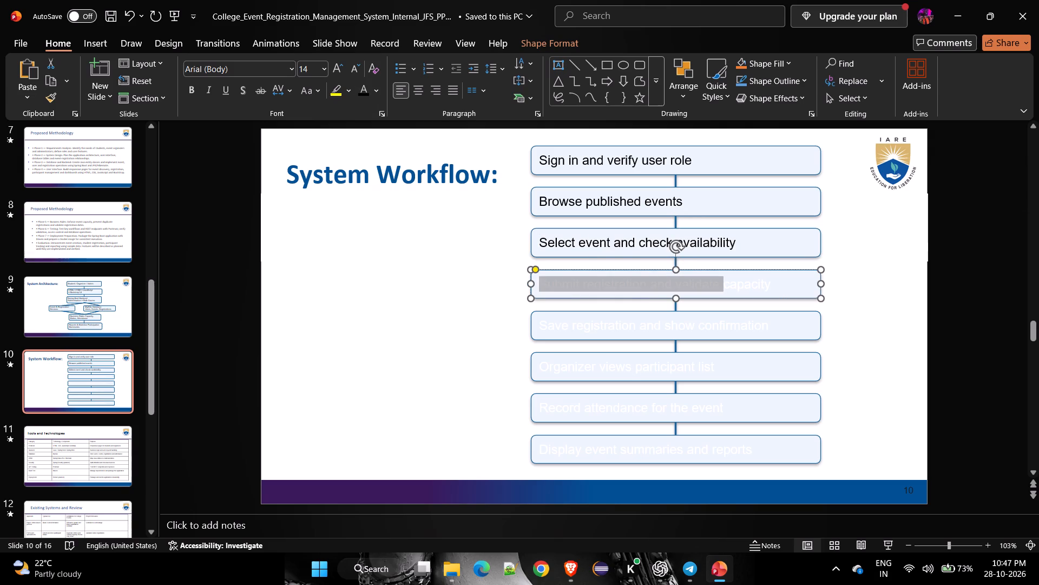
{"action": "left_click_drag", "start_coordinate": [708, 279], "coordinate": [773, 289]}
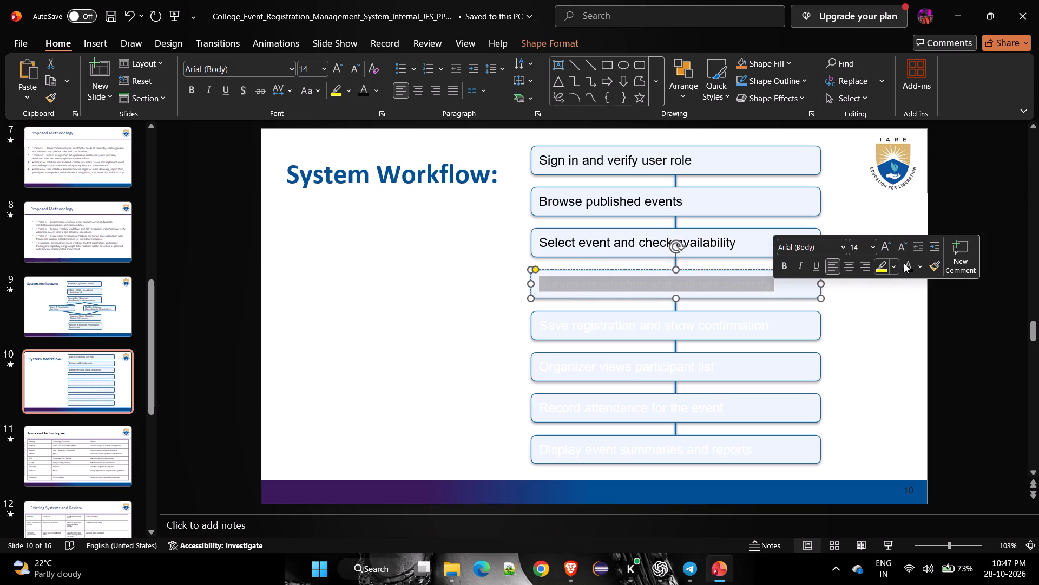
{"action": "left_click", "coordinate": [904, 263]}
{"action": "left_click_drag", "start_coordinate": [541, 329], "coordinate": [546, 329]}
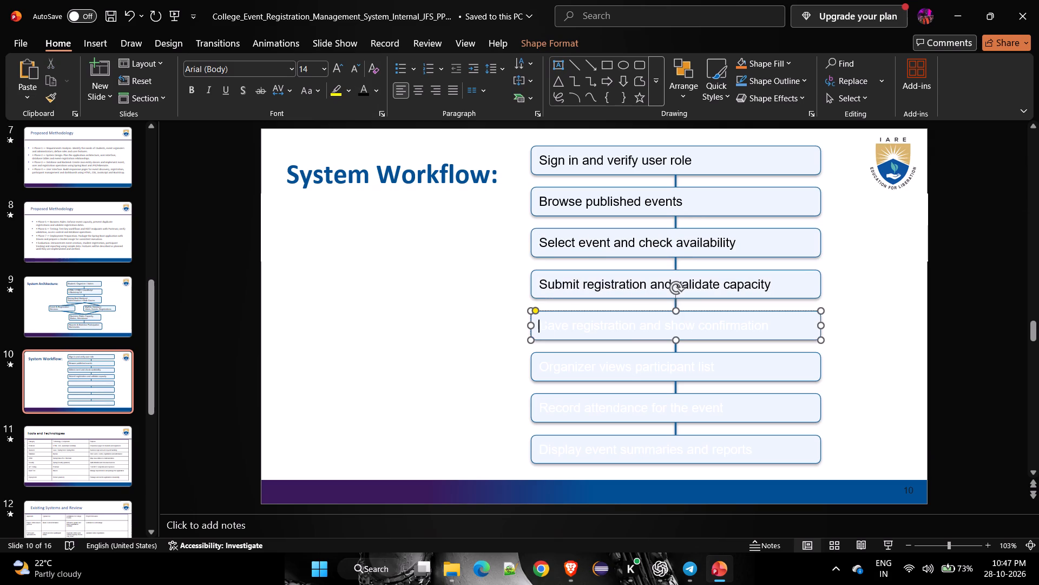
{"action": "left_click_drag", "start_coordinate": [546, 329], "coordinate": [754, 337]}
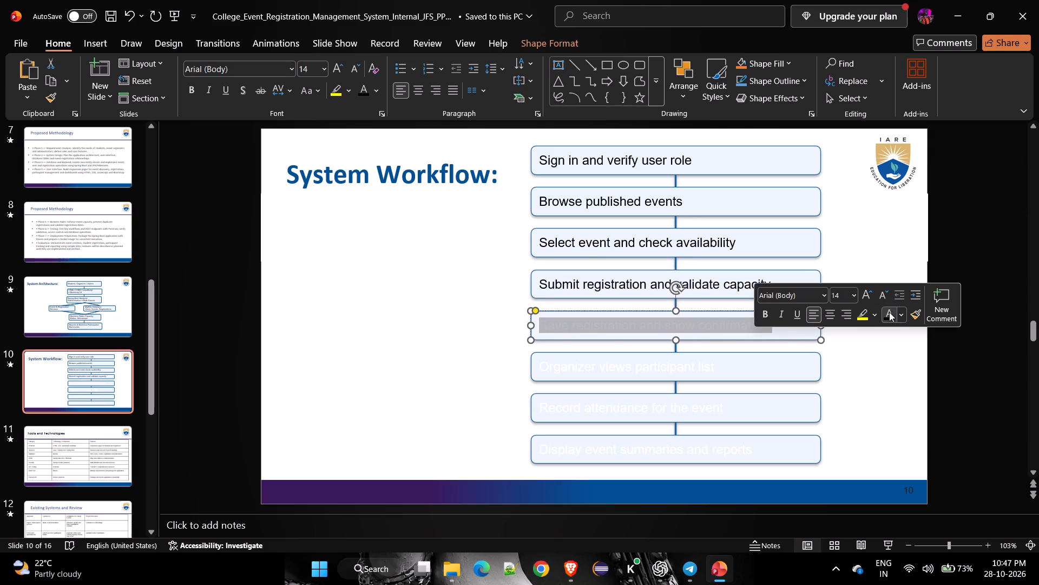
{"action": "left_click", "coordinate": [889, 312]}
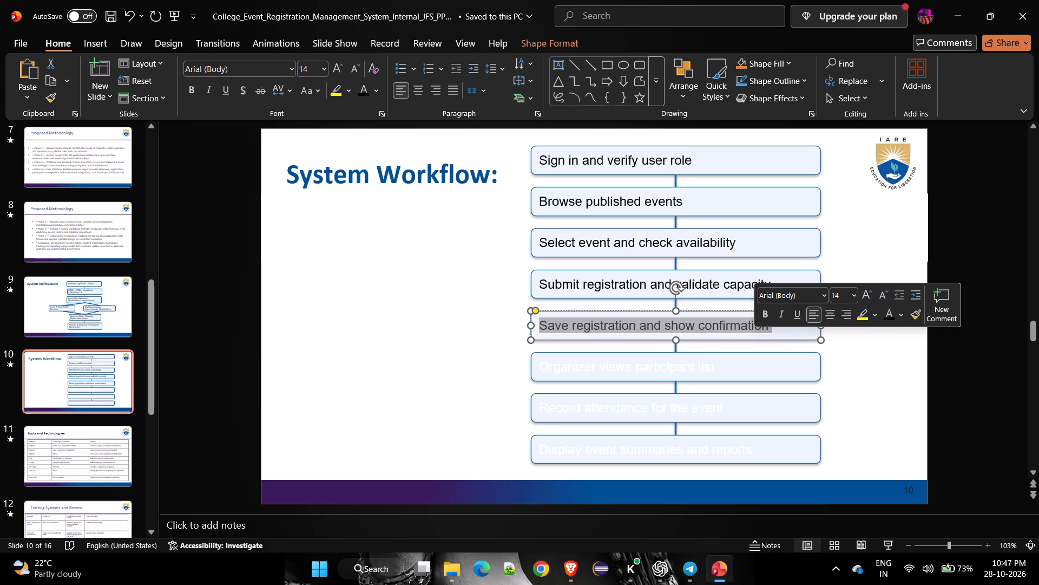
{"action": "left_click_drag", "start_coordinate": [541, 364], "coordinate": [845, 373]}
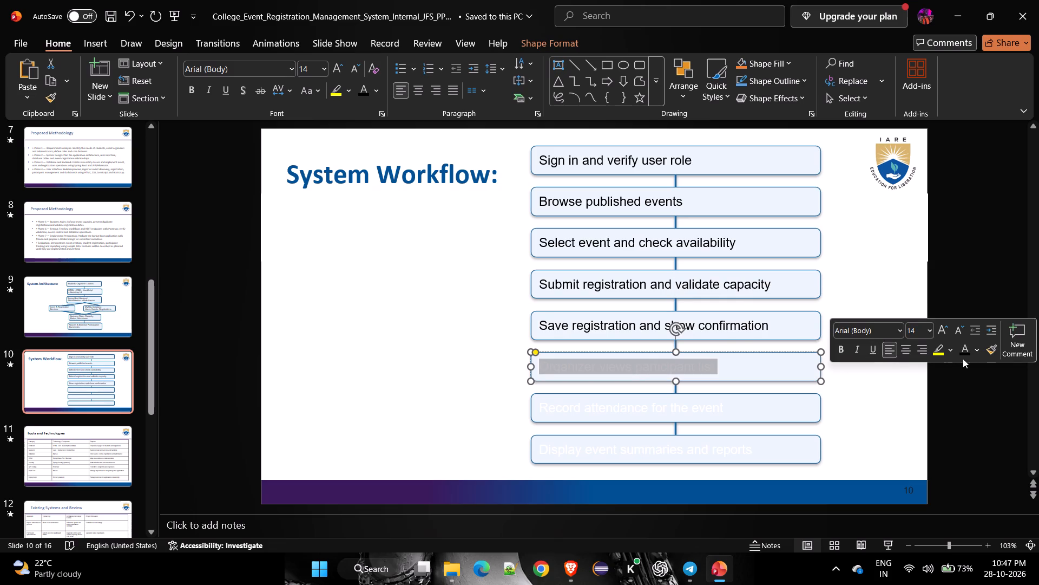
{"action": "left_click", "coordinate": [961, 350]}
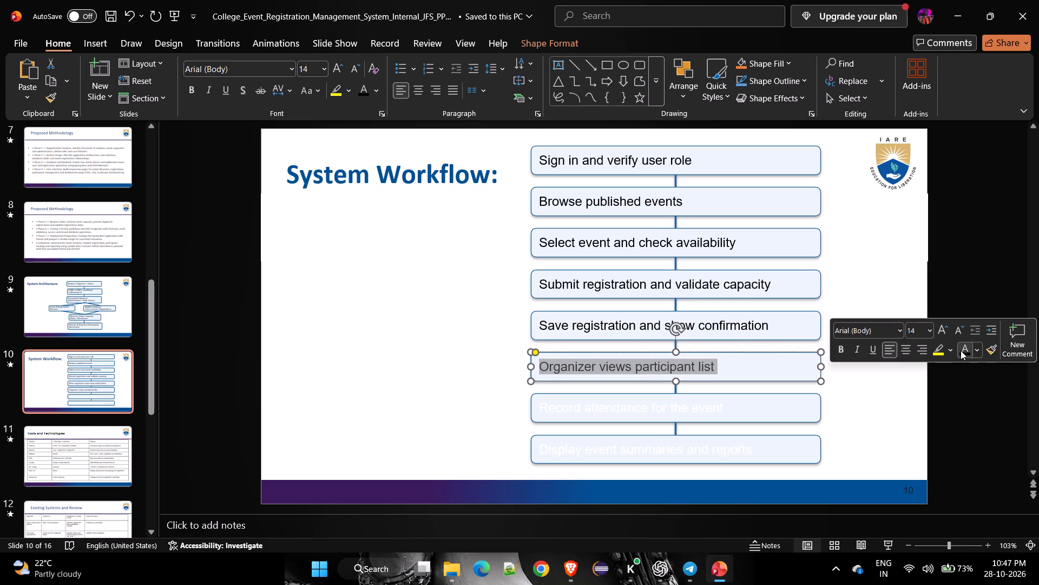
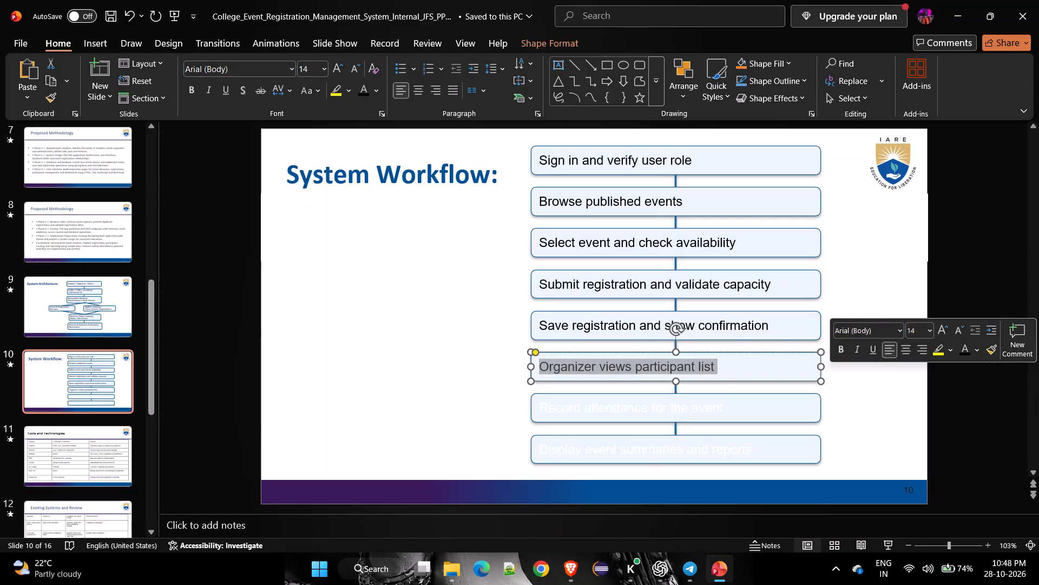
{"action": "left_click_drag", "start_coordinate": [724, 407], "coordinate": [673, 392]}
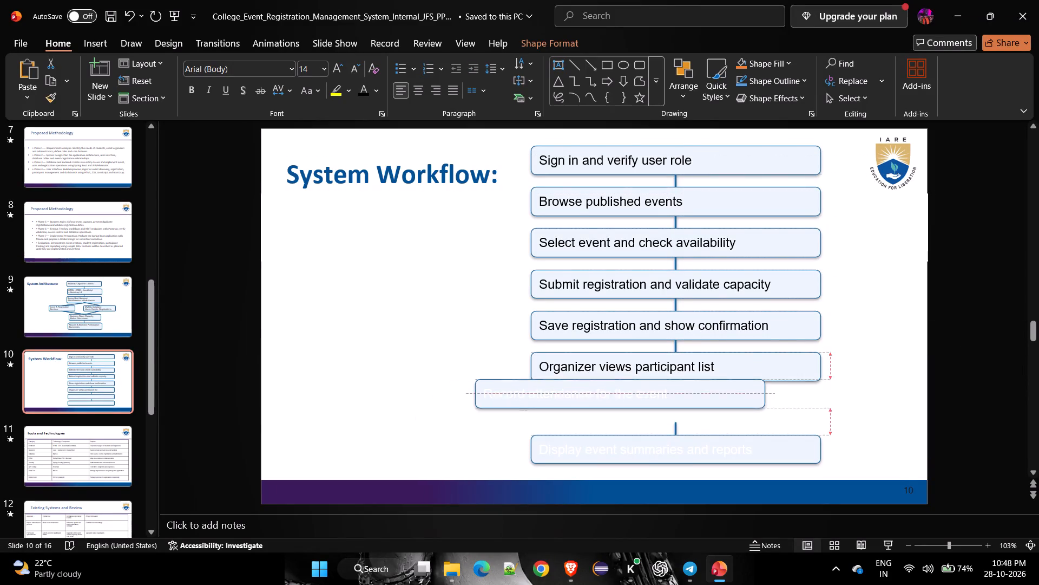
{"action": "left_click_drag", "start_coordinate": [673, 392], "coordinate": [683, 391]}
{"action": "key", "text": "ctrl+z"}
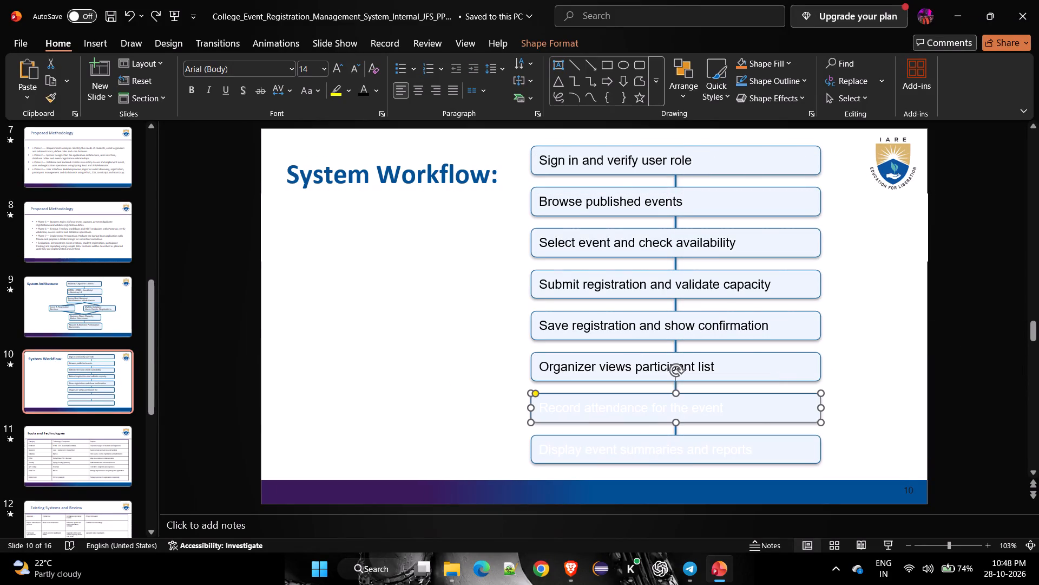
Recolour the text black in the last two workflow boxes, "Record attendance for the event" and "Display event summaries and reports".
{"action": "left_click_drag", "start_coordinate": [718, 405], "coordinate": [547, 399]}
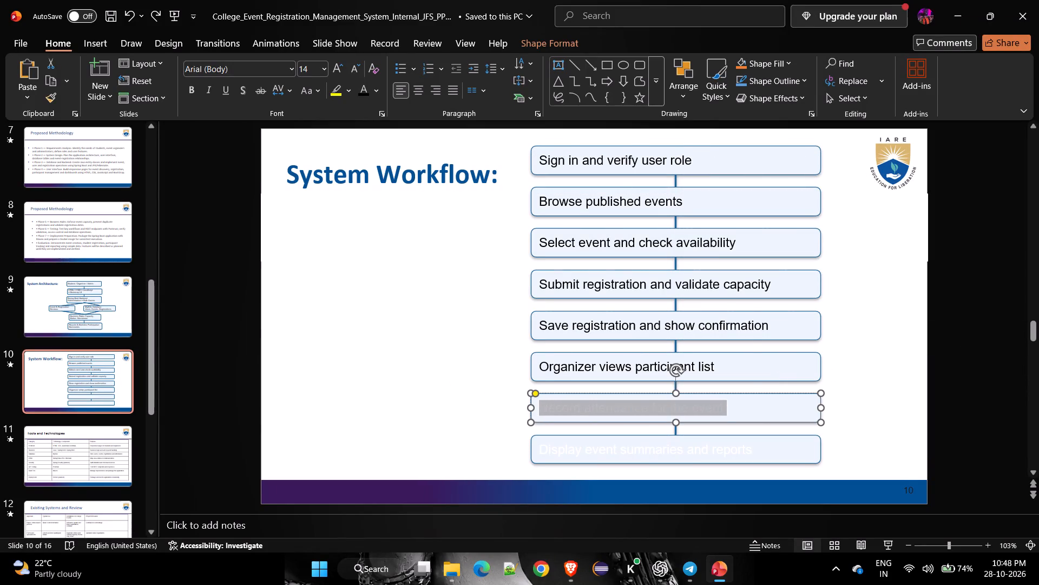
{"action": "left_click_drag", "start_coordinate": [547, 399], "coordinate": [545, 399]}
{"action": "left_click", "coordinate": [683, 376]}
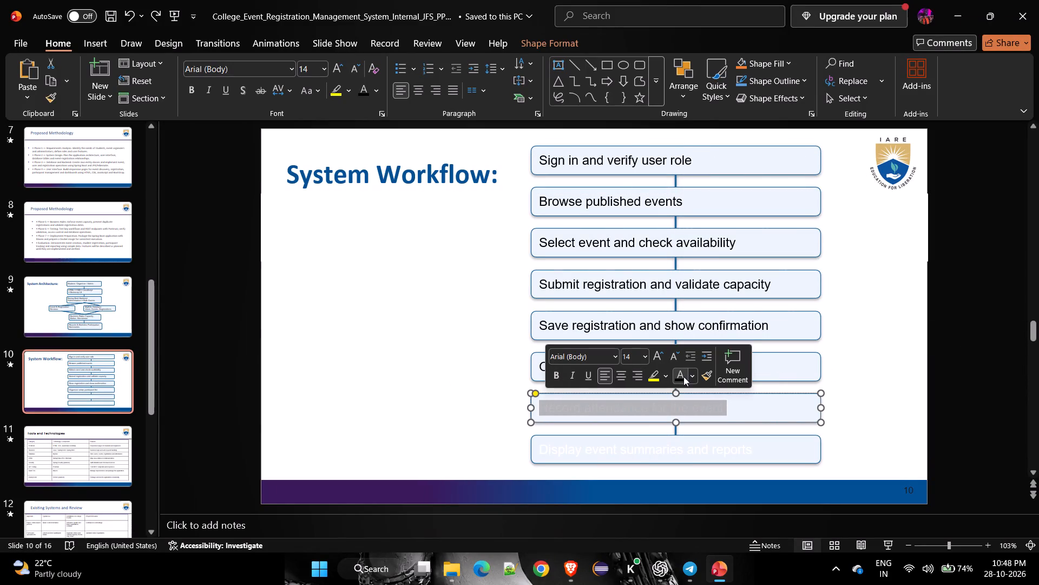
{"action": "left_click", "coordinate": [731, 448]}
{"action": "left_click_drag", "start_coordinate": [731, 448], "coordinate": [585, 460]}
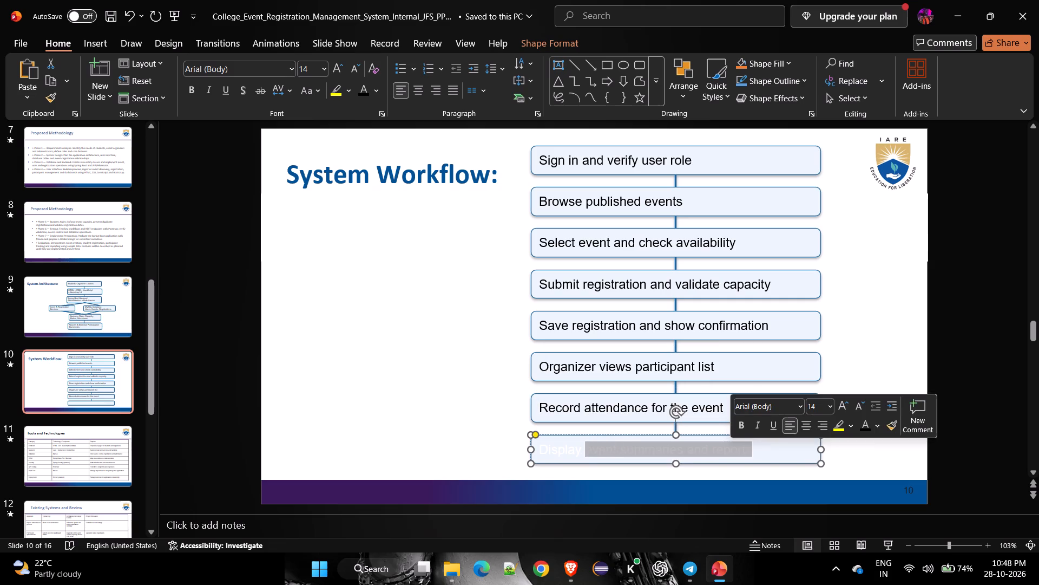
{"action": "left_click_drag", "start_coordinate": [585, 460], "coordinate": [556, 459]}
{"action": "left_click", "coordinate": [685, 434]}
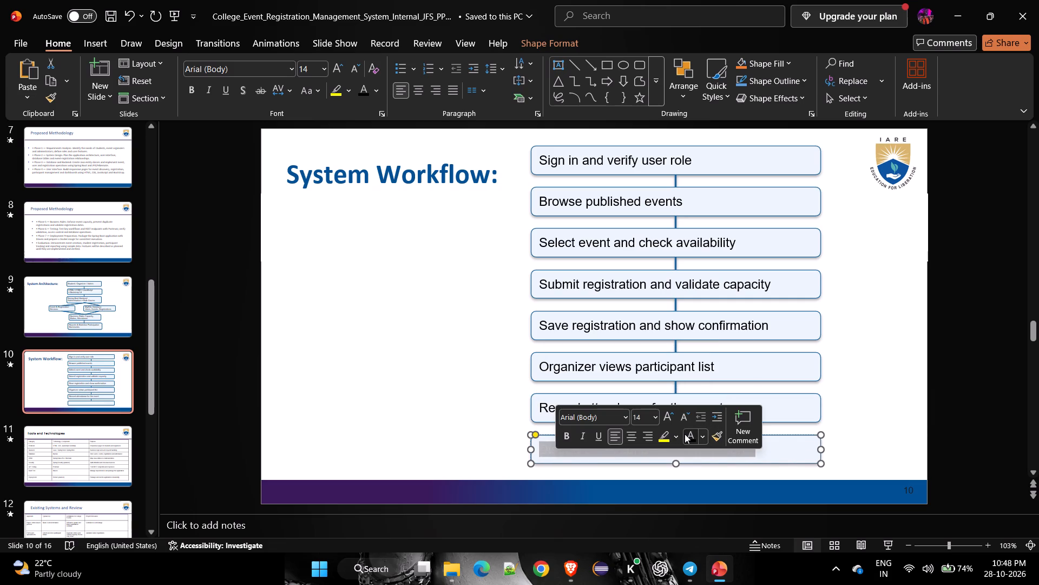
{"action": "left_click", "coordinate": [687, 434]}
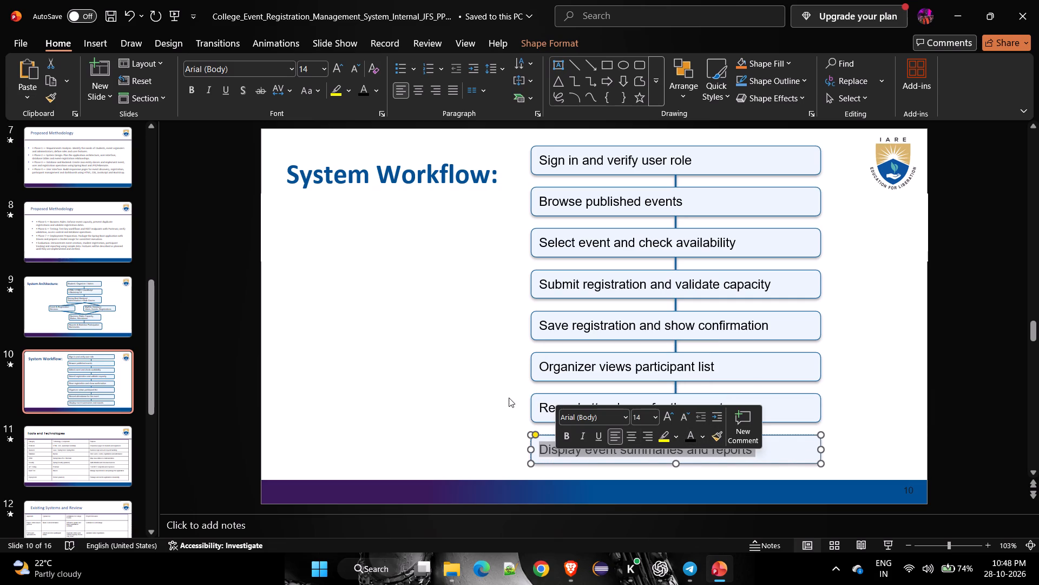
{"action": "left_click", "coordinate": [509, 398]}
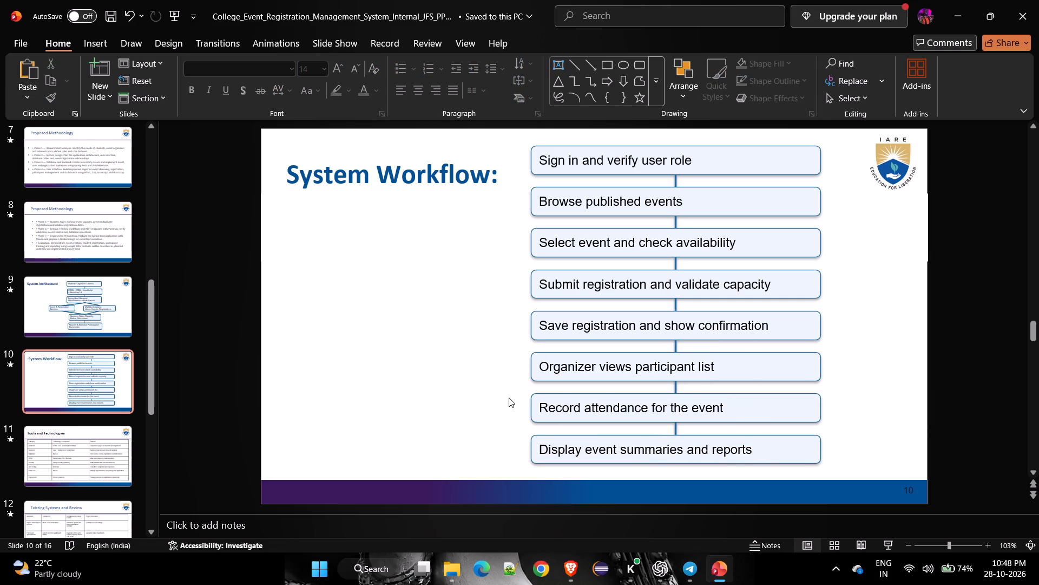
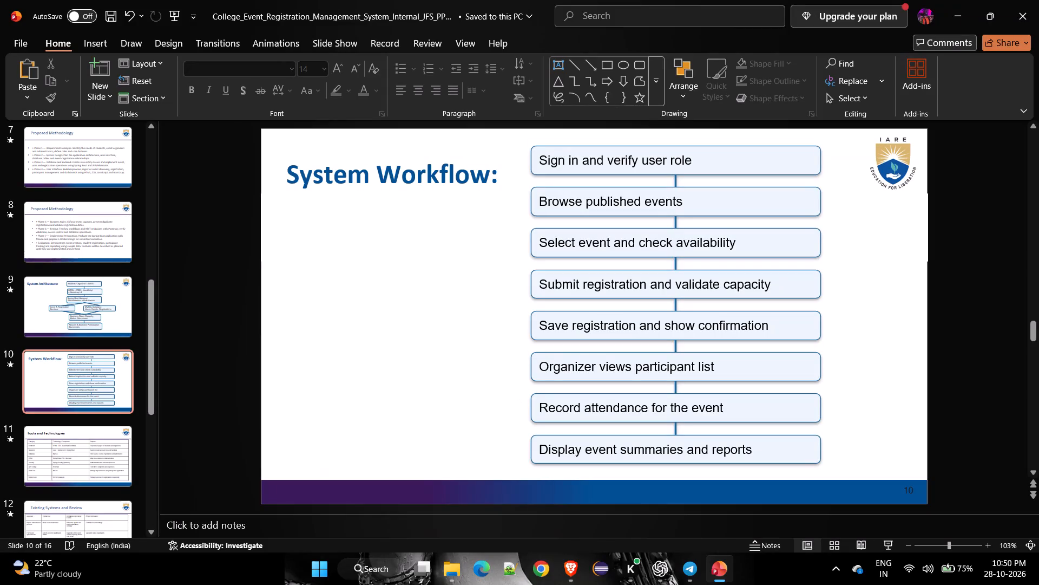
Pad the start of "Sign in and verify user role" with spaces so the text sits roughly centred in its workflow box.
{"action": "left_click", "coordinate": [539, 155]}
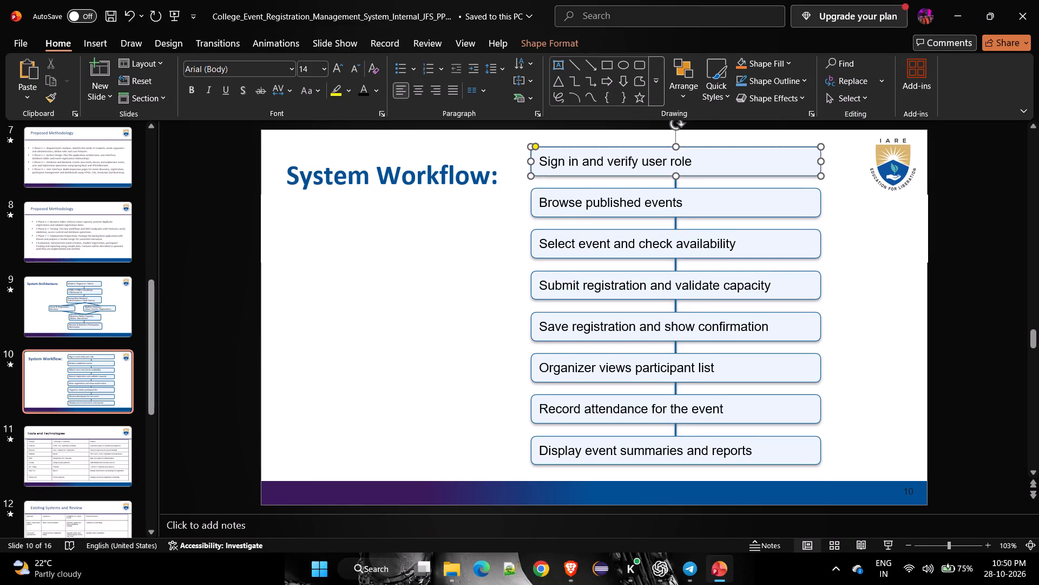
{"action": "key", "text": "ctrl+space"}
{"action": "key", "text": "ctrl+space"}
{"action": "key", "text": "Return"}
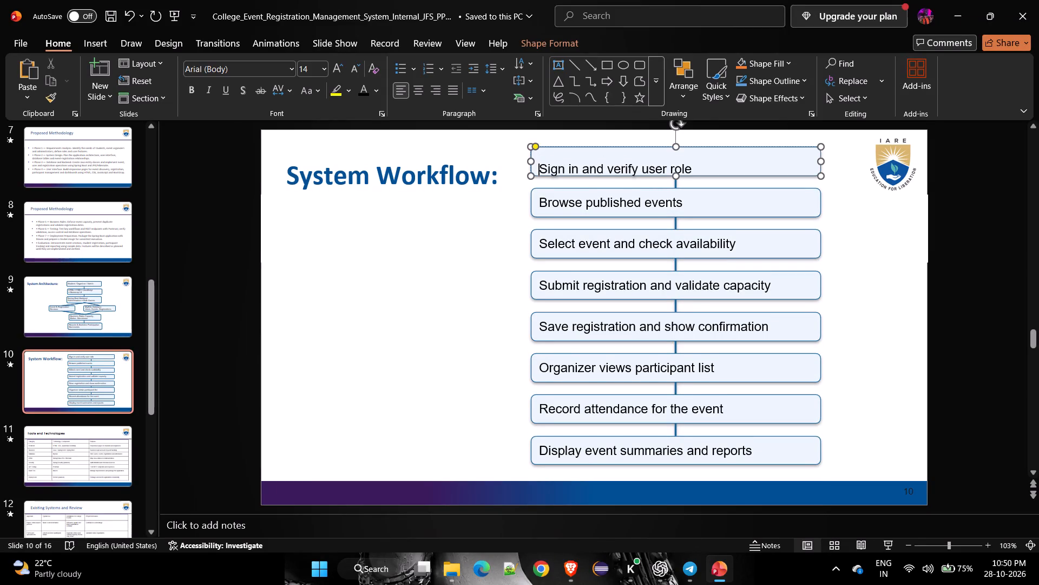
{"action": "key", "text": "BackSpace"}
{"action": "key", "text": "space"}
{"action": "key", "text": "space"}
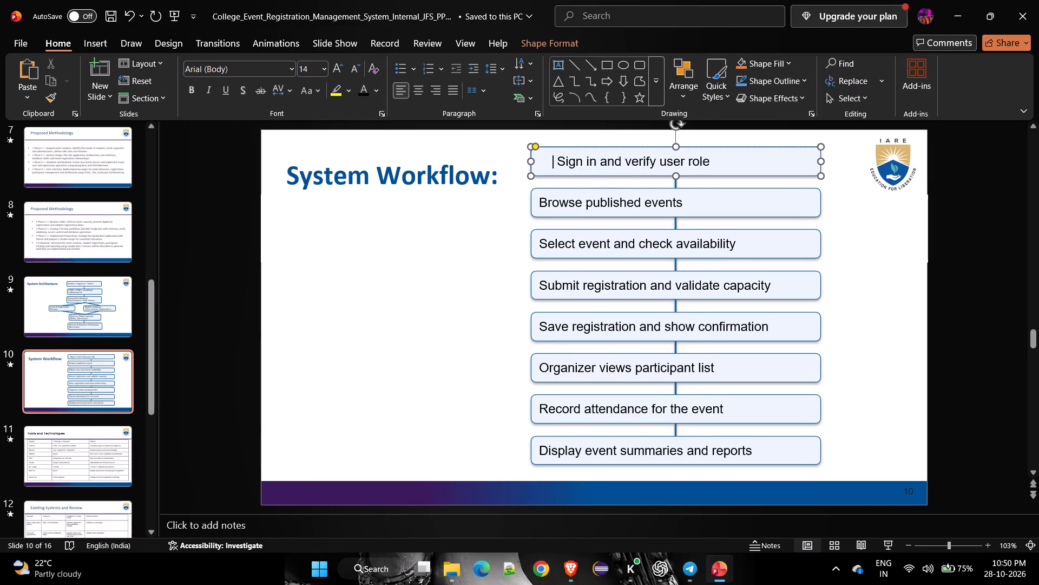
Pad the start of "Browse published events" with spaces so it lines up with the start of the text in the box above.
{"action": "left_click", "coordinate": [541, 203]}
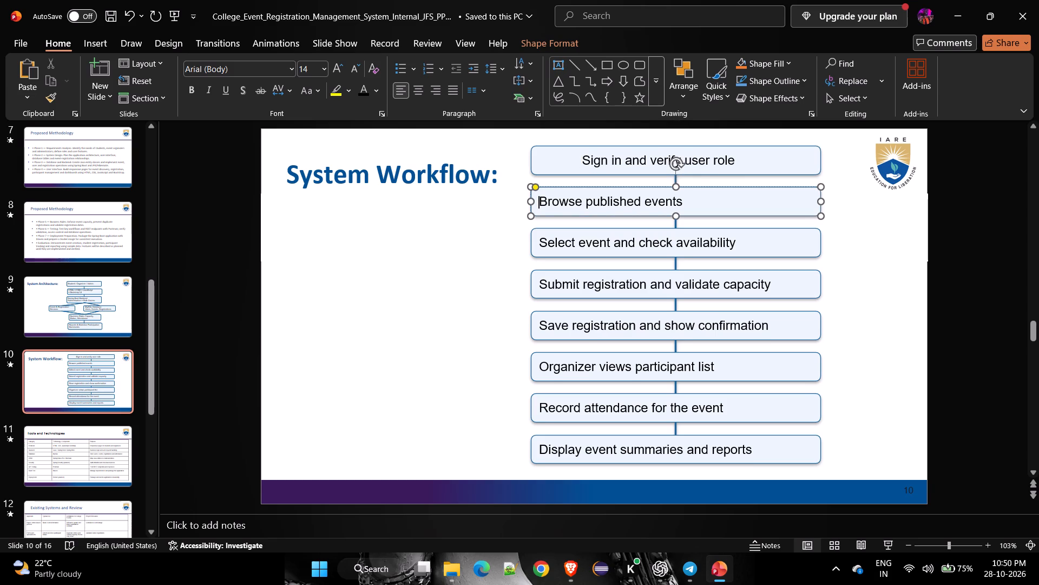
{"action": "key", "text": "ctrl+space"}
{"action": "key", "text": "ctrl+space"}
{"action": "double_click", "coordinate": [541, 203]}
{"action": "key", "text": "space"}
{"action": "key", "text": "space"}
{"action": "key", "text": "space"}
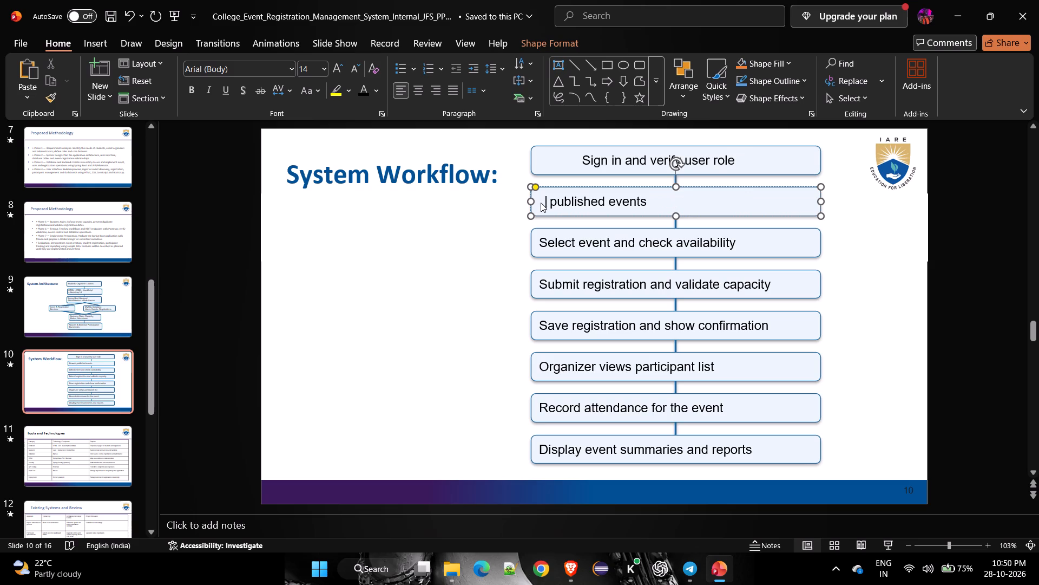
{"action": "key", "text": "ctrl+z"}
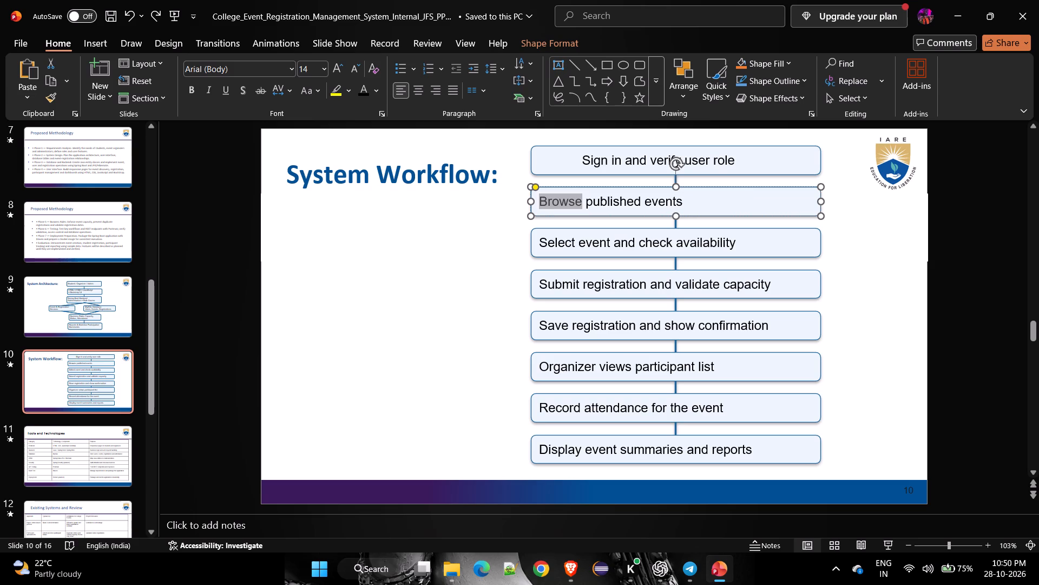
{"action": "left_click", "coordinate": [541, 203]}
{"action": "key", "text": "space"}
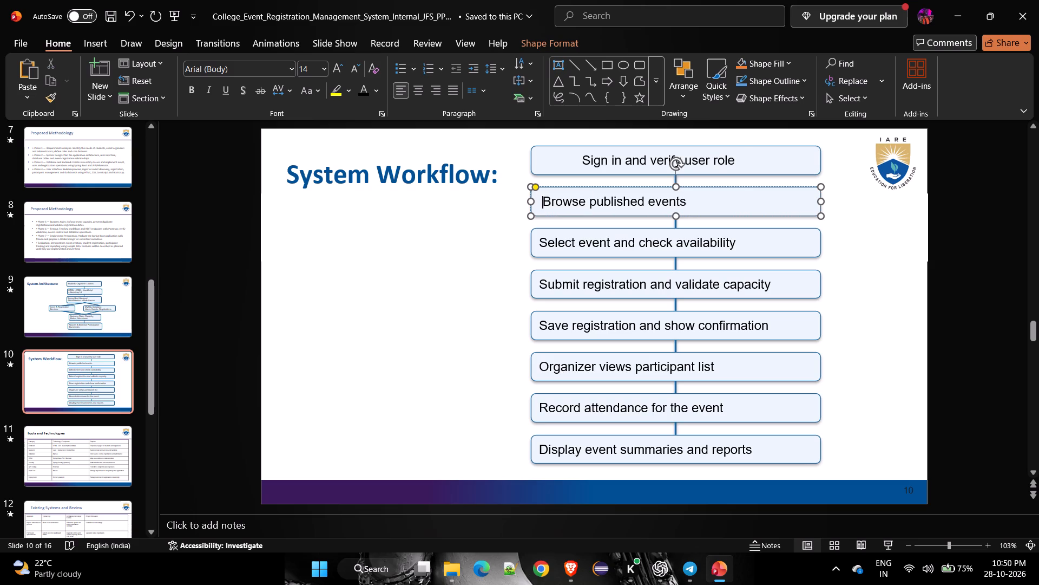
{"action": "key", "text": "space"}
{"action": "key", "text": "BackSpace"}
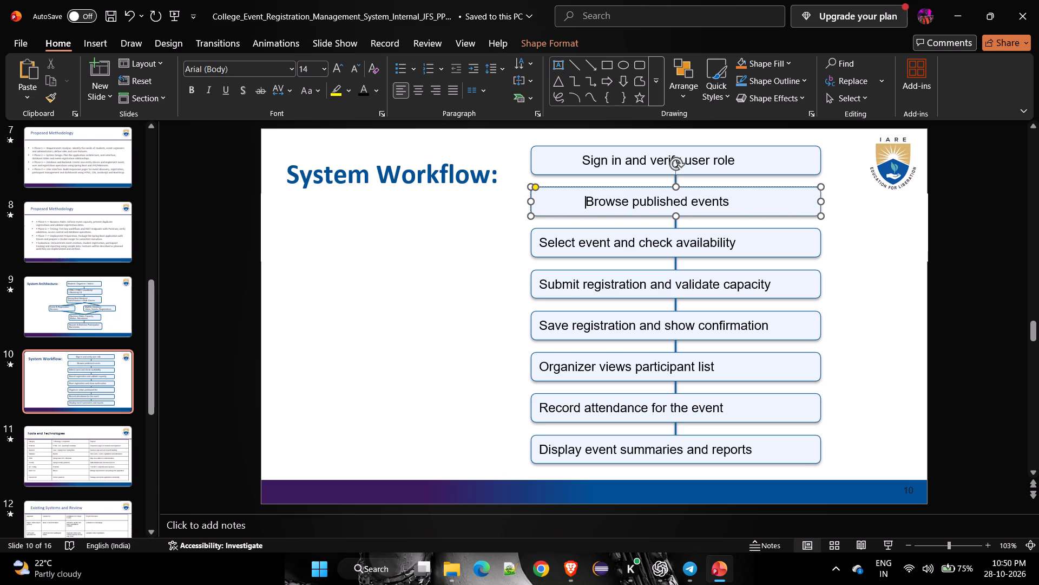
{"action": "key", "text": "BackSpace"}
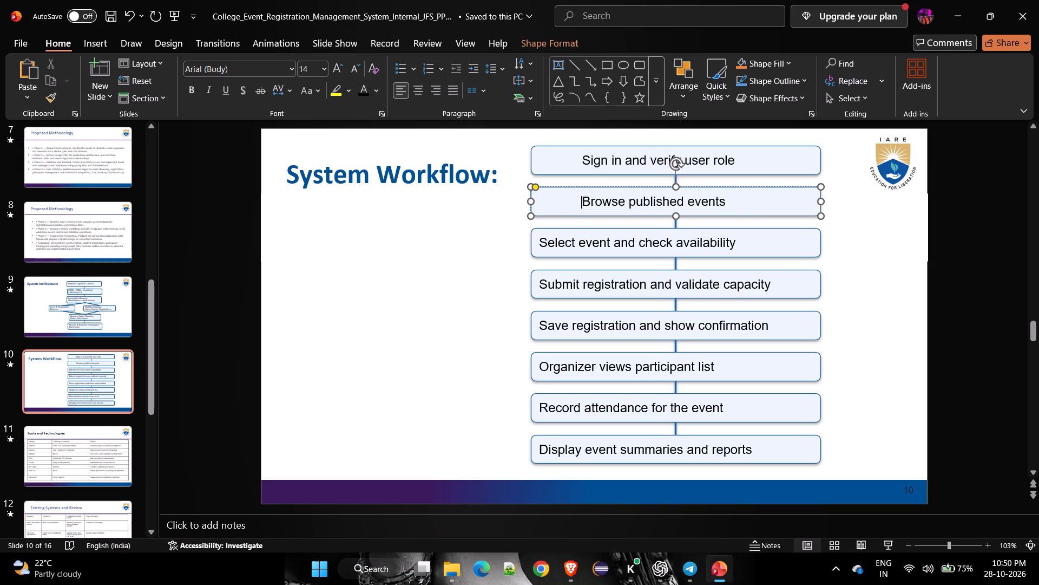
Pad the start of "Select event and check availability" with spaces to roughly centre it in its workflow box.
{"action": "left_click", "coordinate": [541, 240]}
{"action": "key", "text": "space"}
{"action": "key", "text": "space"}
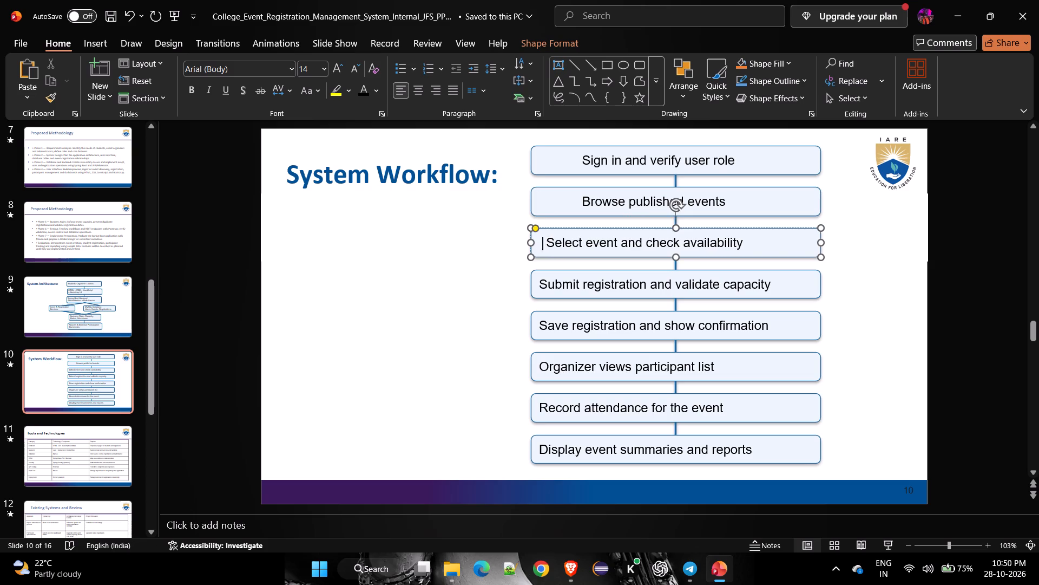
{"action": "key", "text": "space"}
{"action": "key", "text": "space"}
{"action": "key", "text": "space"}
{"action": "key", "text": "space"}
{"action": "key", "text": "space"}
{"action": "key", "text": "space"}
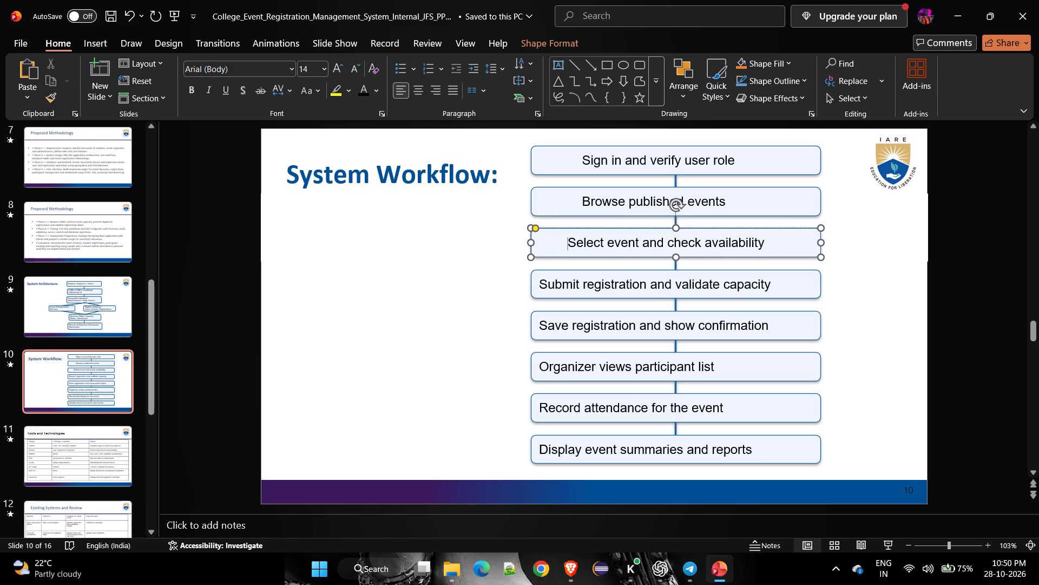
Pad the start of "Submit registration and validate capacity" with spaces to roughly centre it in its workflow box.
{"action": "left_click", "coordinate": [541, 281]}
{"action": "key", "text": "space"}
{"action": "key", "text": "space"}
{"action": "key", "text": "space"}
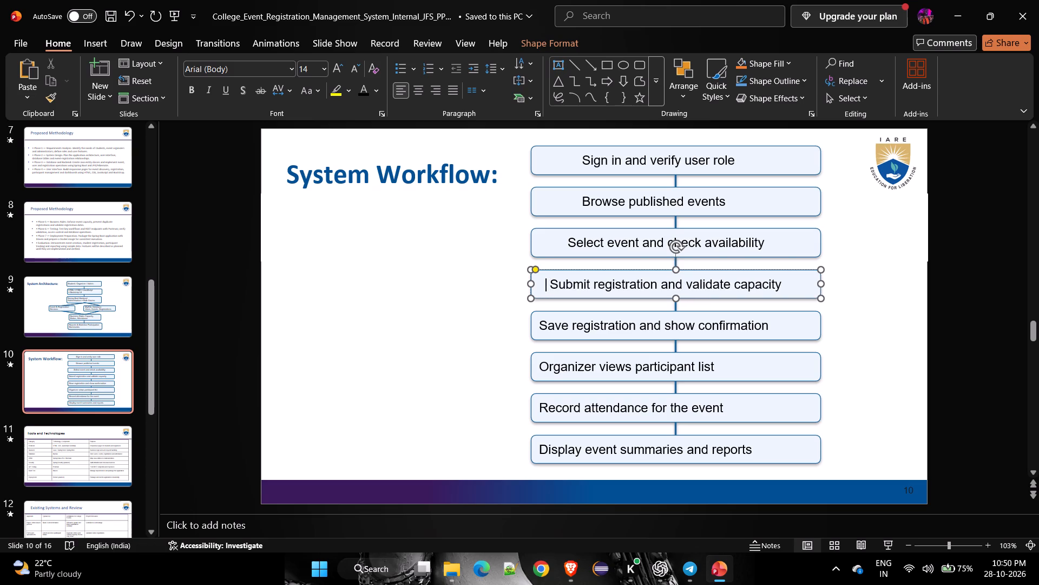
{"action": "key", "text": "space"}
{"action": "key", "text": "space"}
{"action": "key", "text": "space"}
{"action": "key", "text": "BackSpace"}
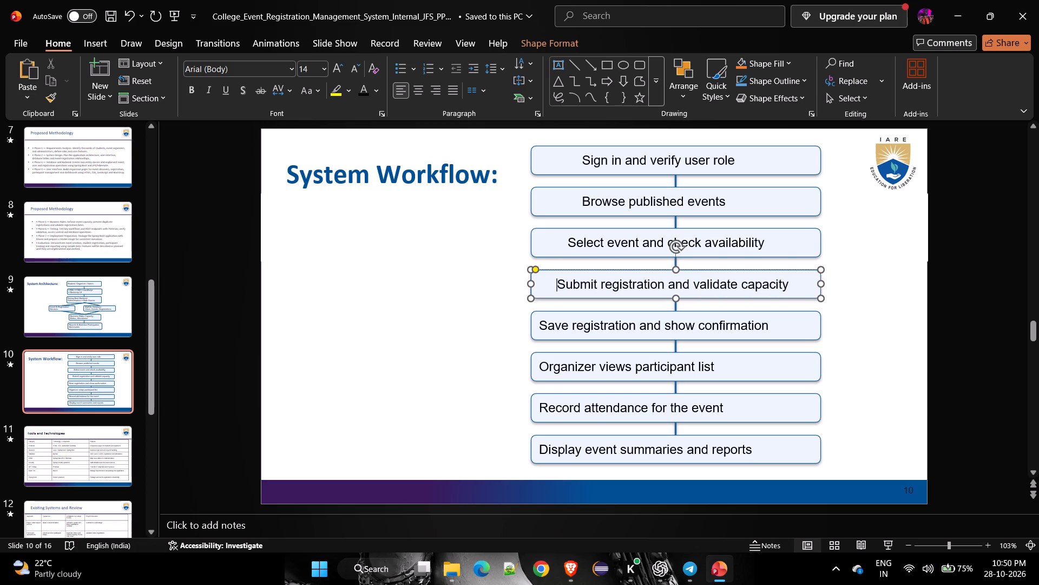
Pad the start of "Save registration and show confirmation" with five spaces, lining it up with the text in the box above.
{"action": "left_click", "coordinate": [540, 323]}
{"action": "key", "text": "space"}
{"action": "key", "text": "space"}
{"action": "key", "text": "space"}
{"action": "key", "text": "space"}
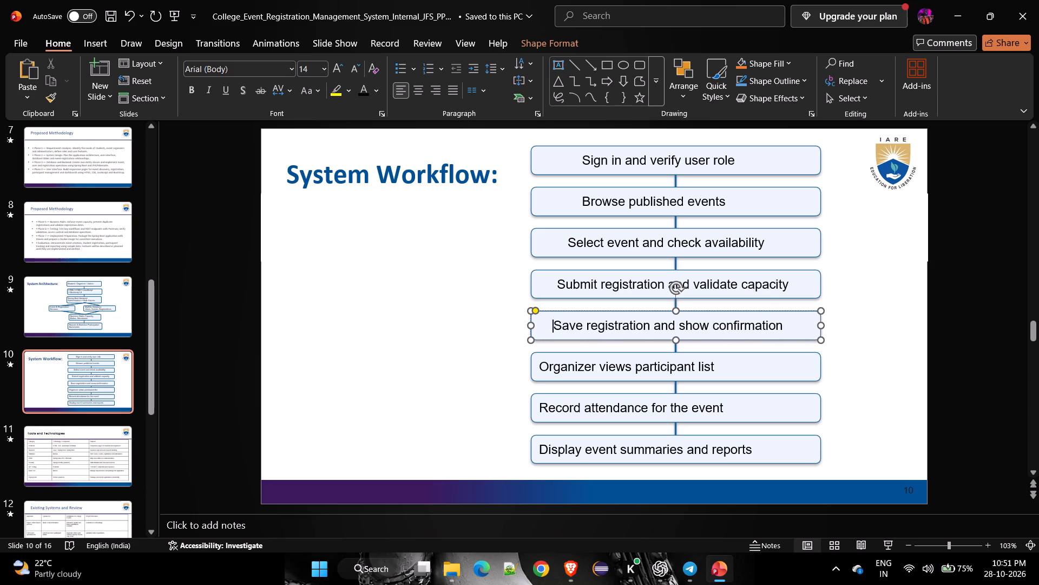
{"action": "key", "text": "space"}
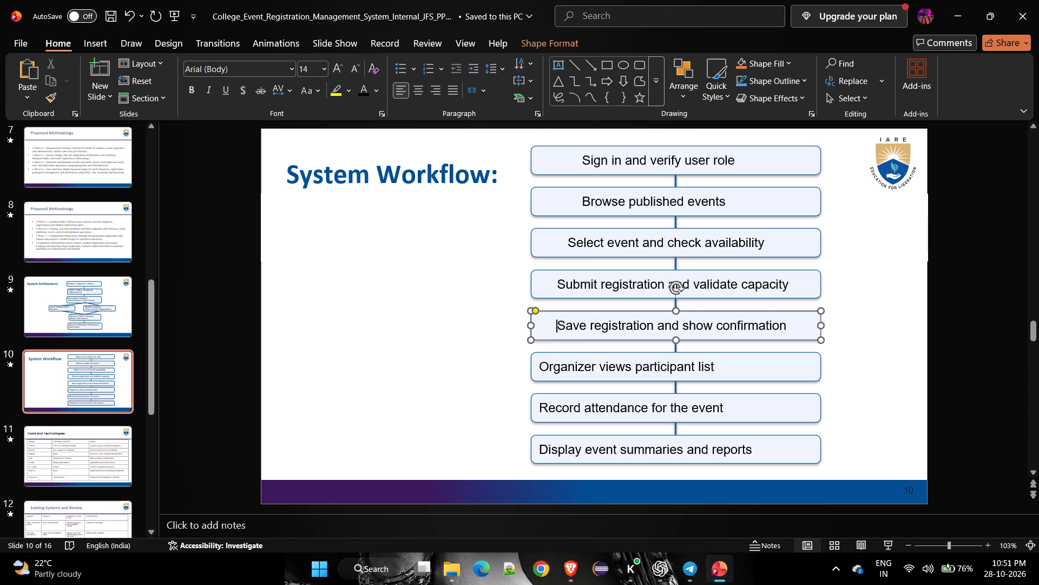
Pad the start of "Organizer views participant list" with eight spaces to shift it toward the centre of its workflow box.
{"action": "left_click", "coordinate": [542, 363]}
{"action": "key", "text": "space"}
{"action": "key", "text": "space"}
{"action": "key", "text": "space"}
{"action": "key", "text": "space"}
{"action": "key", "text": "space"}
{"action": "key", "text": "space"}
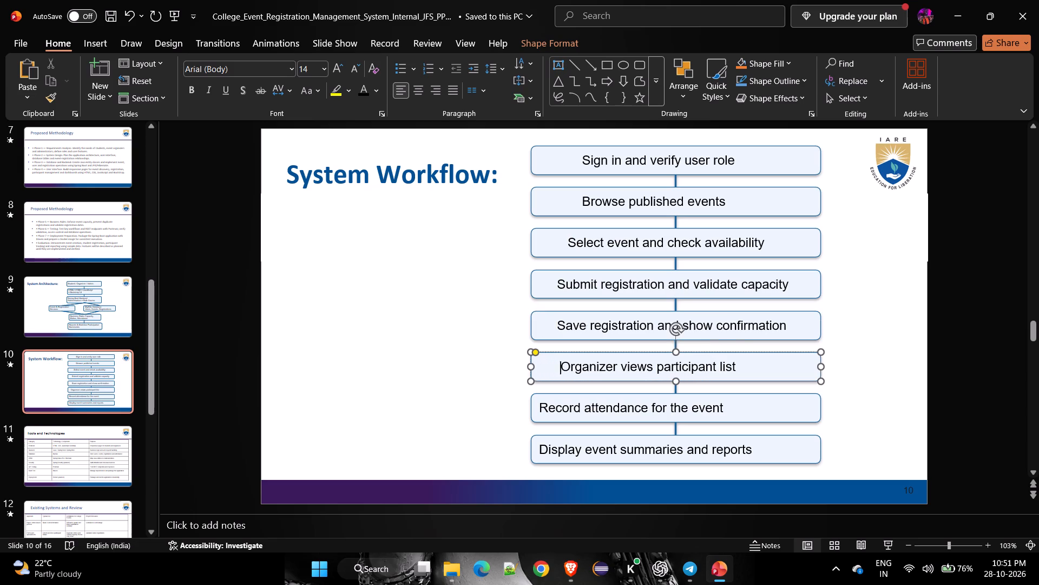
{"action": "key", "text": "space"}
{"action": "key", "text": "space"}
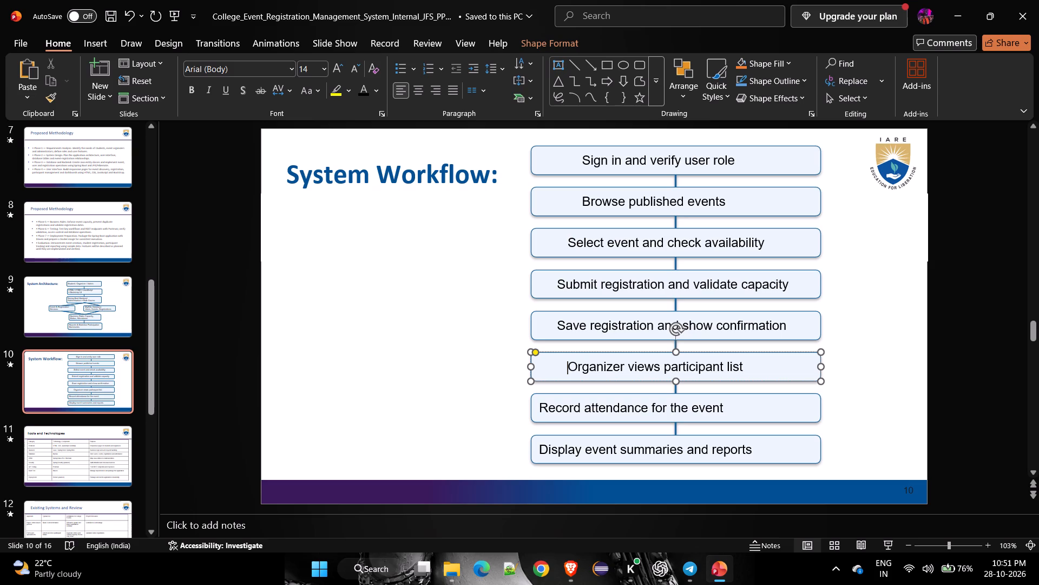
Pad the start of "Record attendance for the event" with eight spaces, lining it up with "Organizer views participant list" above.
{"action": "left_click", "coordinate": [540, 405]}
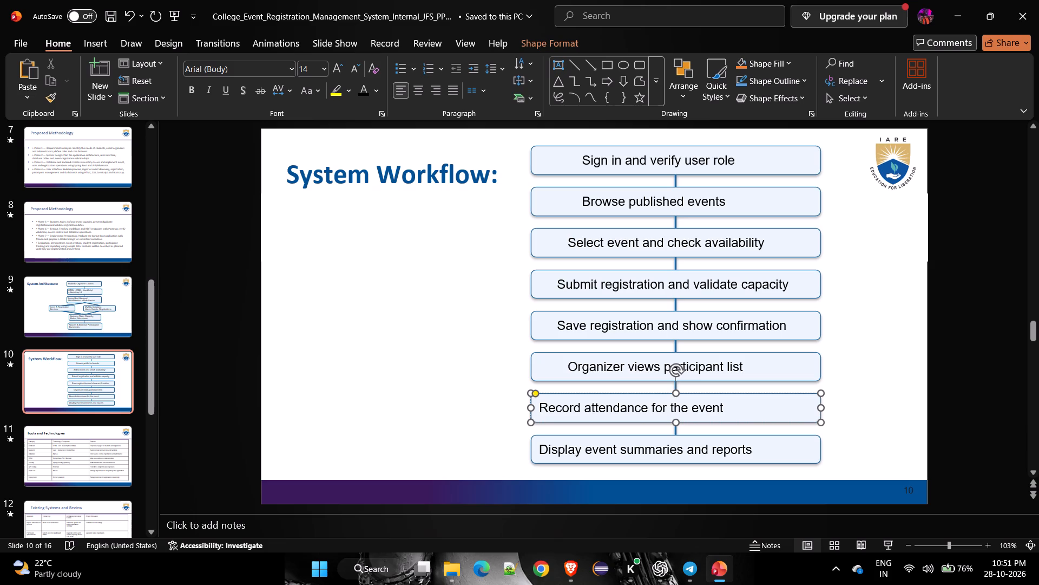
{"action": "key", "text": "space"}
{"action": "key", "text": "space"}
{"action": "key", "text": "space"}
{"action": "key", "text": "space"}
{"action": "key", "text": "space"}
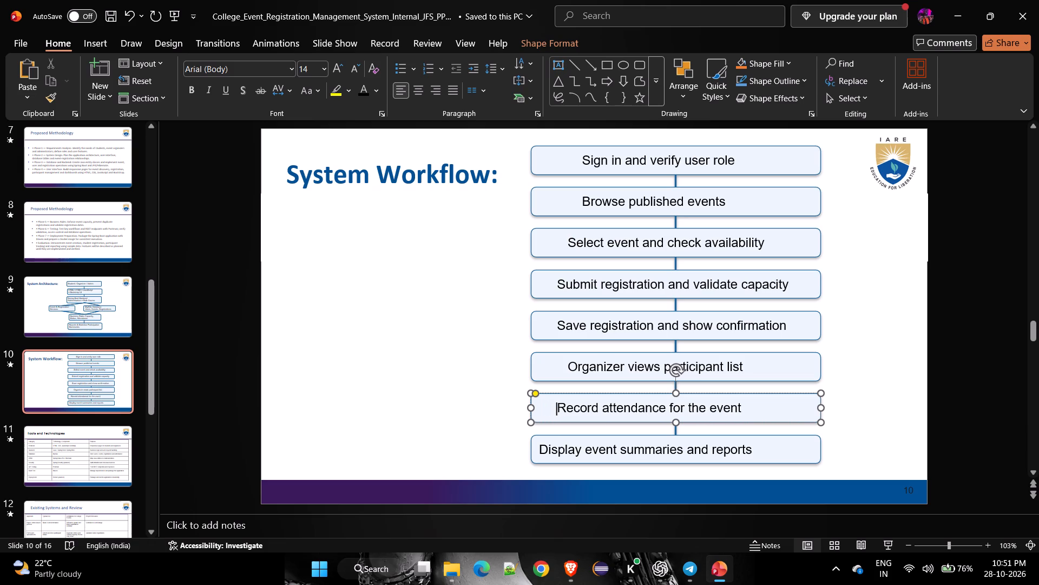
{"action": "key", "text": "space"}
{"action": "key", "text": "space"}
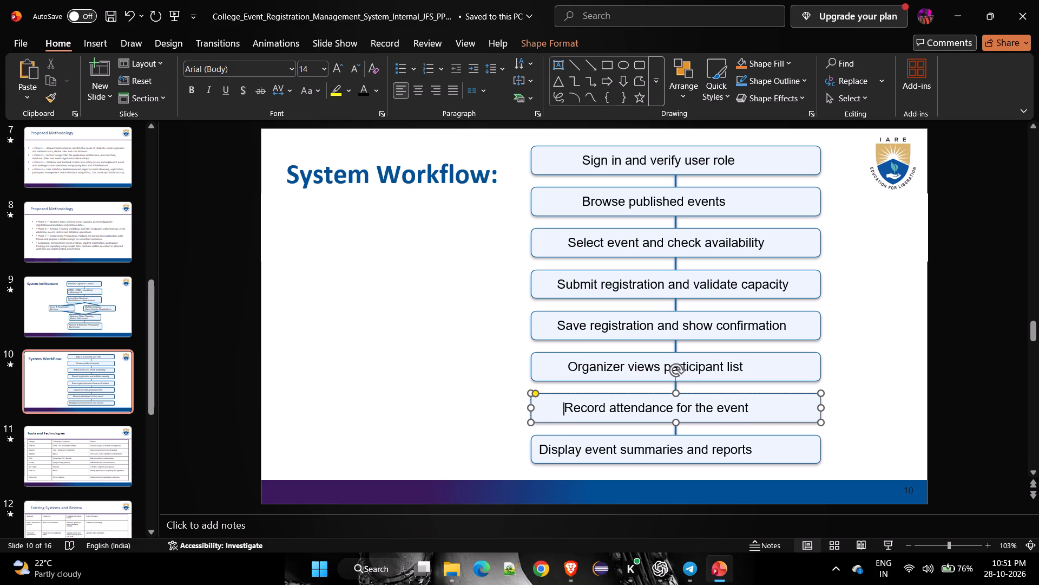
{"action": "key", "text": "space"}
{"action": "key", "text": "space"}
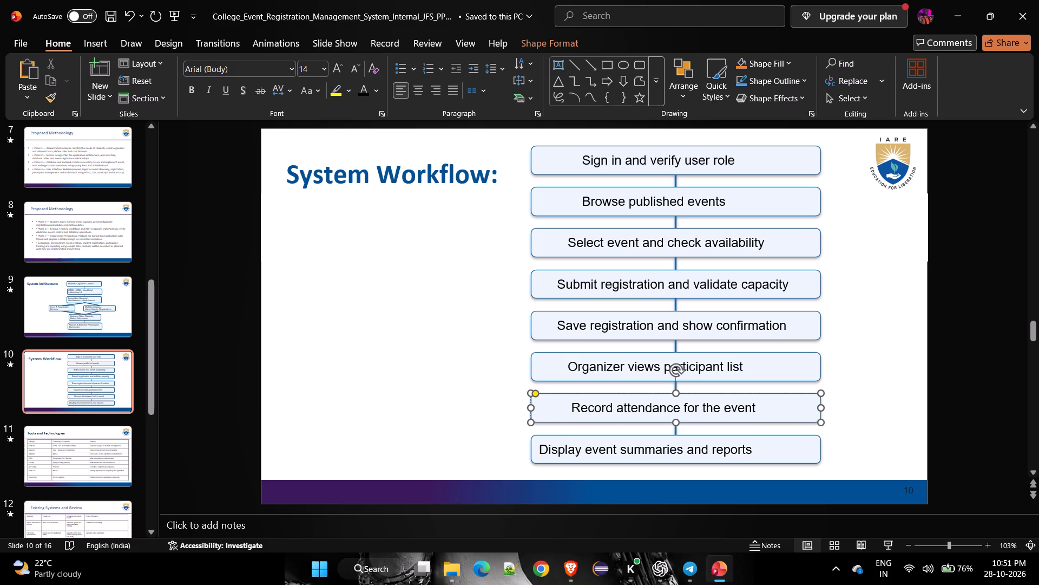
{"action": "key", "text": "BackSpace"}
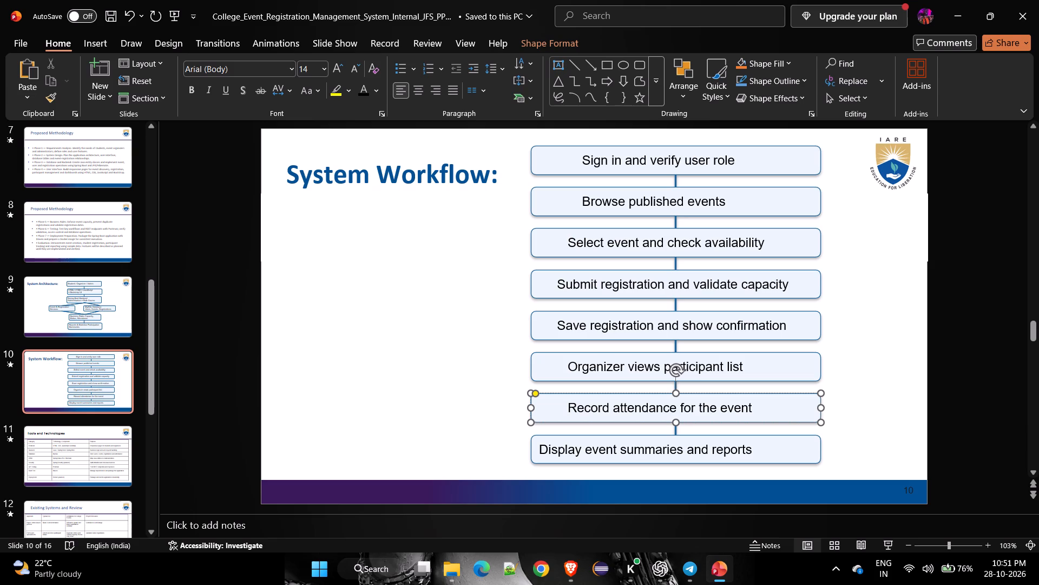
Pad the start of "Display event summaries and reports" with five spaces to shift it toward the centre of the last workflow box.
{"action": "left_click", "coordinate": [540, 451]}
{"action": "key", "text": "space"}
{"action": "key", "text": "space"}
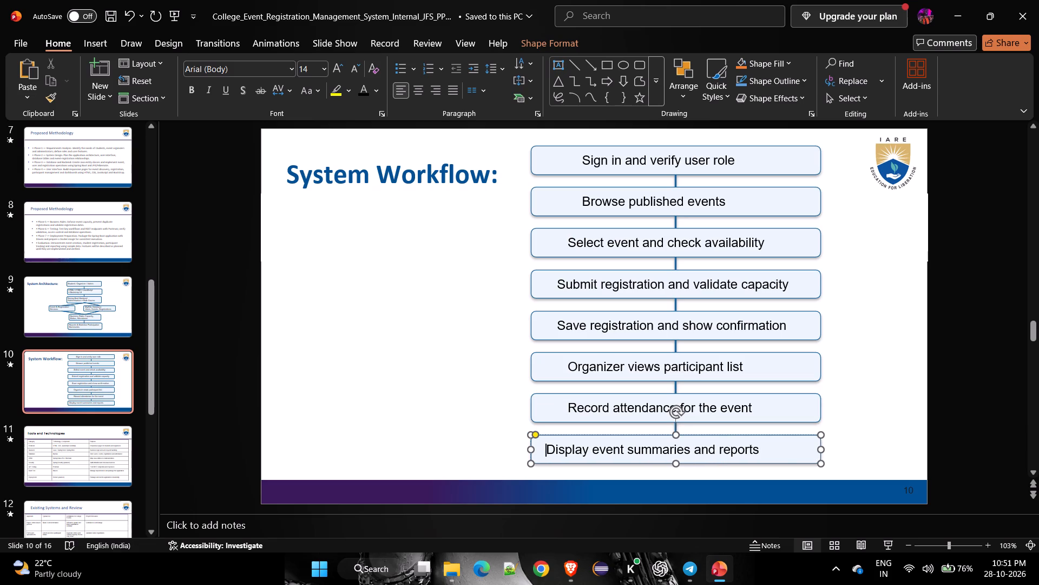
{"action": "key", "text": "space"}
{"action": "key", "text": "space"}
{"action": "key", "text": "space"}
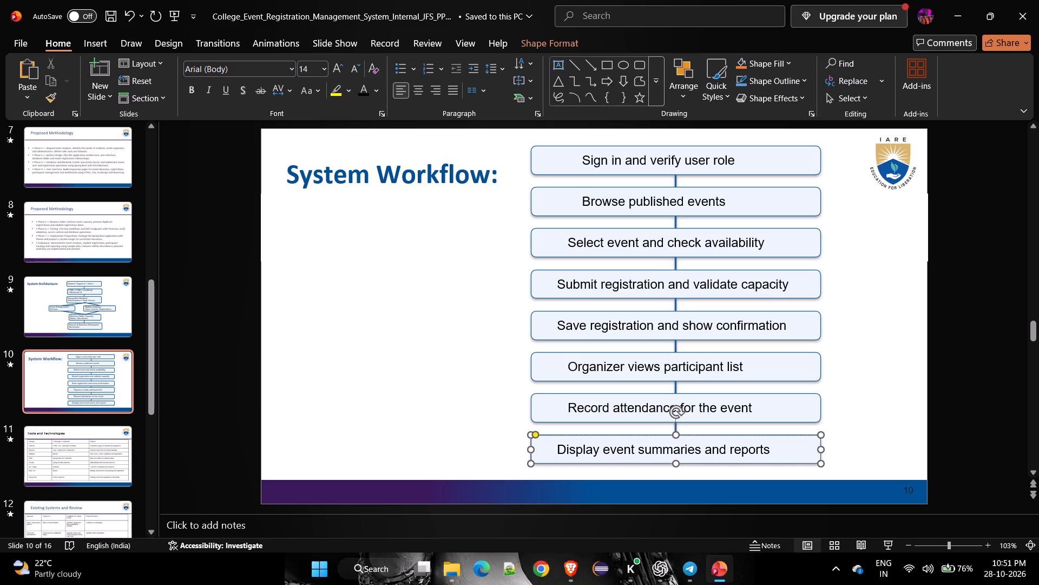
{"action": "left_click", "coordinate": [468, 402]}
Delete the "Research Gap and Proposed Solution" slide, number 13, from the presentation.
{"action": "key", "text": "Down"}
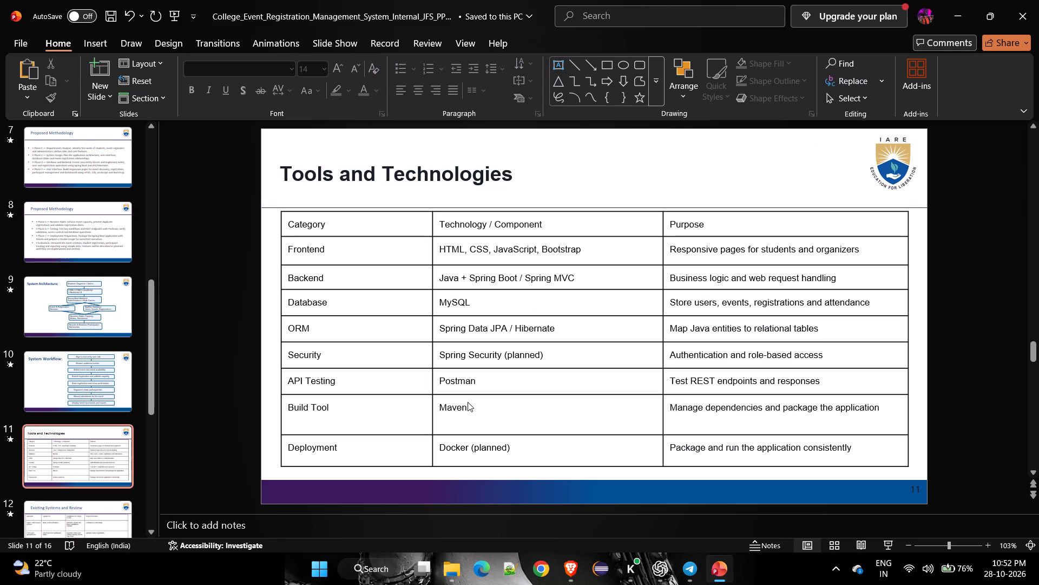
{"action": "key", "text": "Down"}
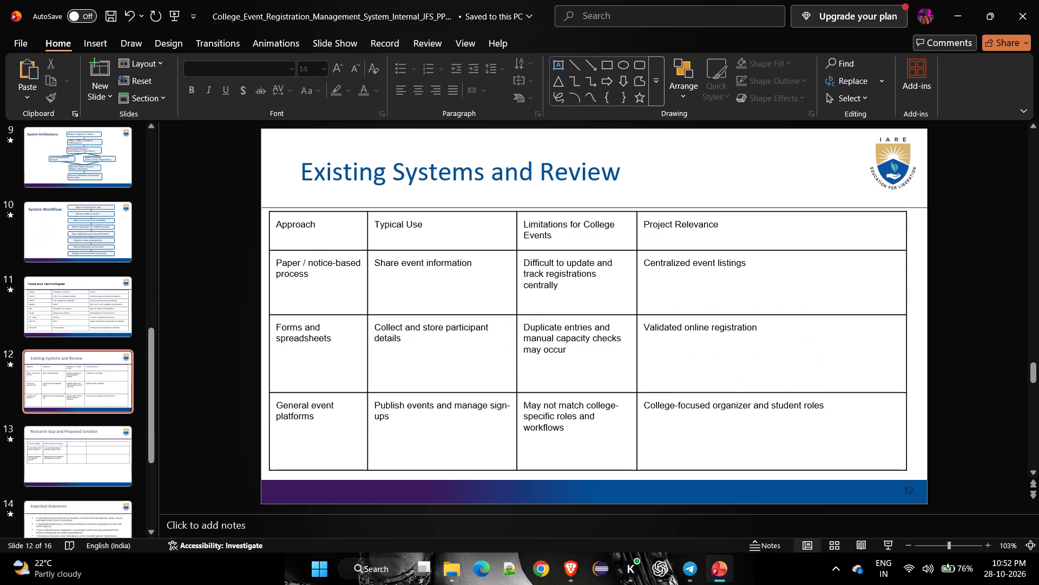
{"action": "key", "text": "Up"}
{"action": "key", "text": "Down"}
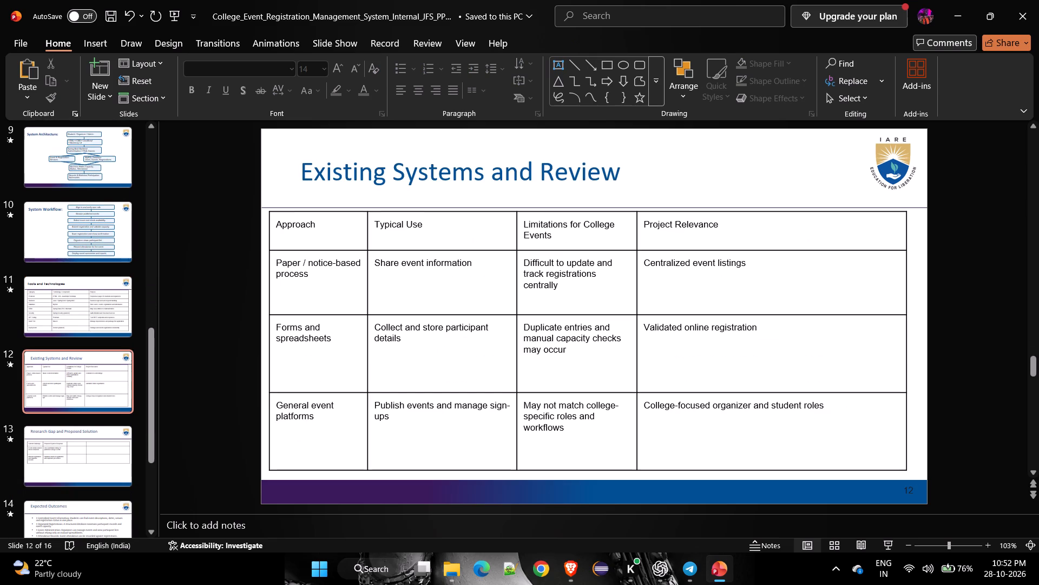
{"action": "key", "text": "Up"}
{"action": "key", "text": "Down"}
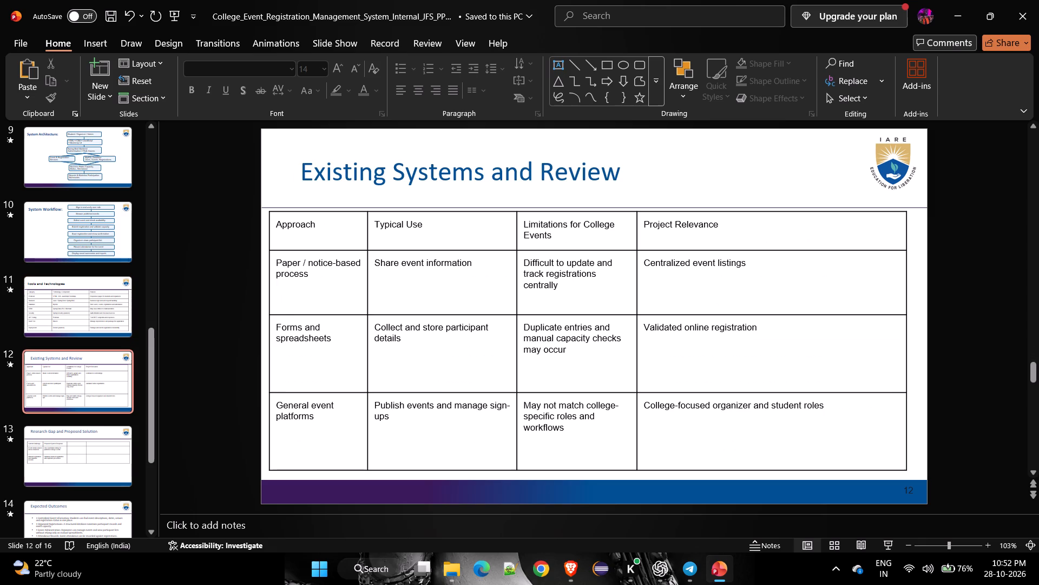
{"action": "key", "text": "Down"}
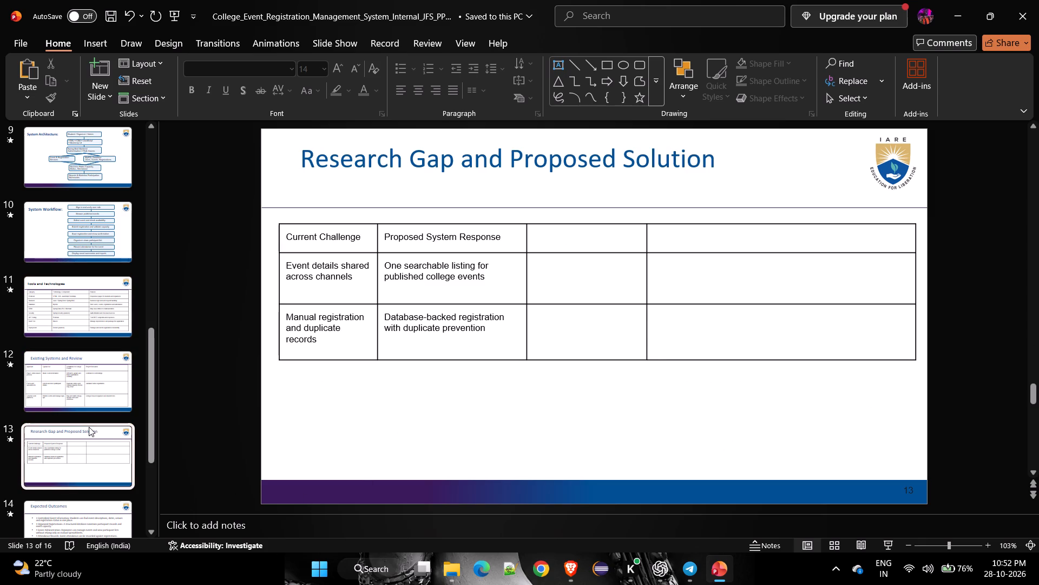
{"action": "key", "text": "Delete"}
{"action": "left_click", "coordinate": [77, 435]}
{"action": "key", "text": "Delete"}
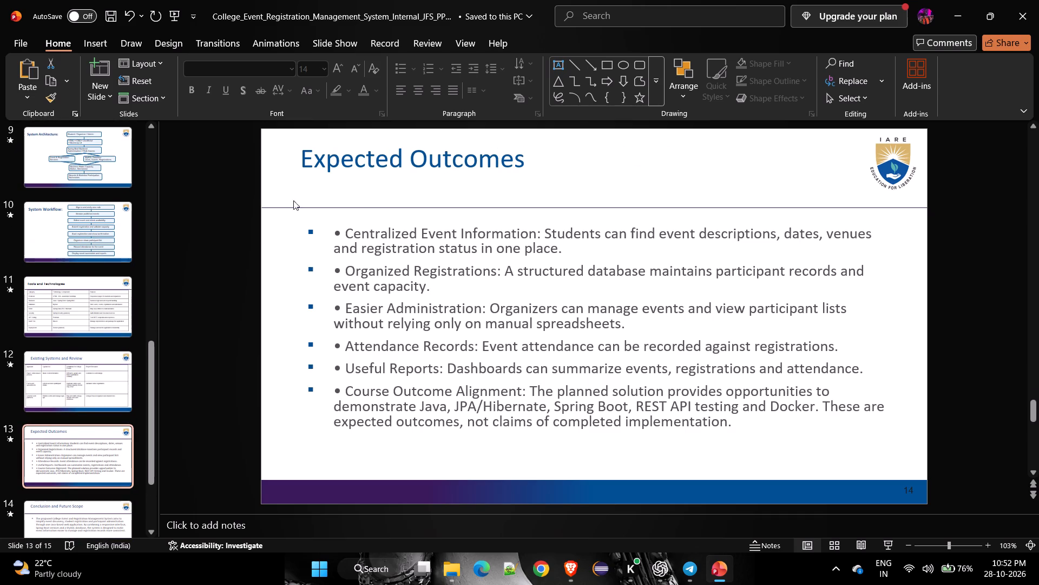
Move the "Expected Outcomes" title down so it sits just above the slide's divider line.
{"action": "left_click", "coordinate": [308, 177]}
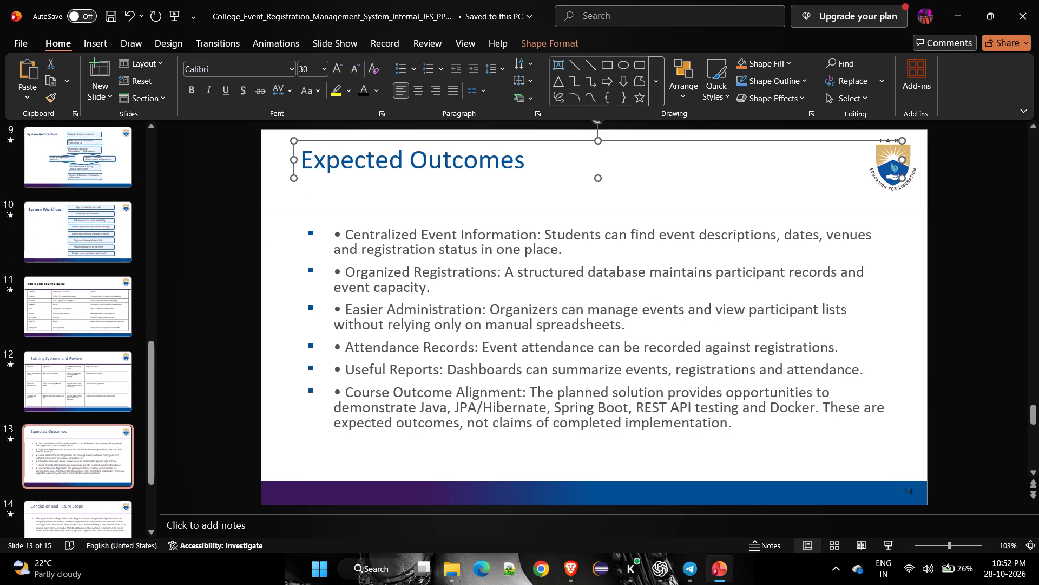
{"action": "left_click_drag", "start_coordinate": [313, 177], "coordinate": [313, 194]}
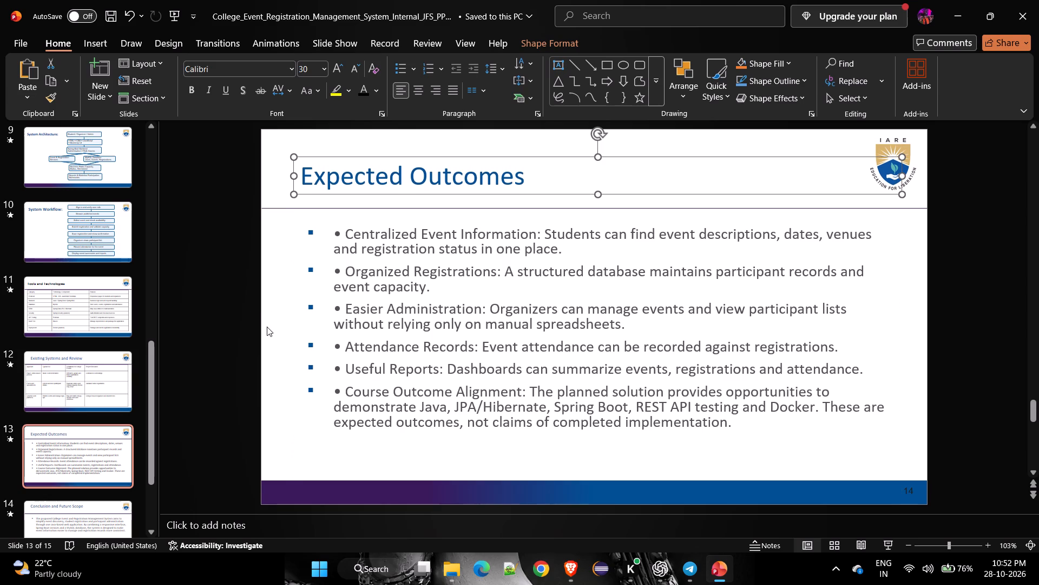
{"action": "left_click", "coordinate": [283, 337]}
Move the "Conclusion and Future Scope" title down so it sits just above the slide's divider line, keeping its horizontal alignment.
{"action": "key", "text": "Down"}
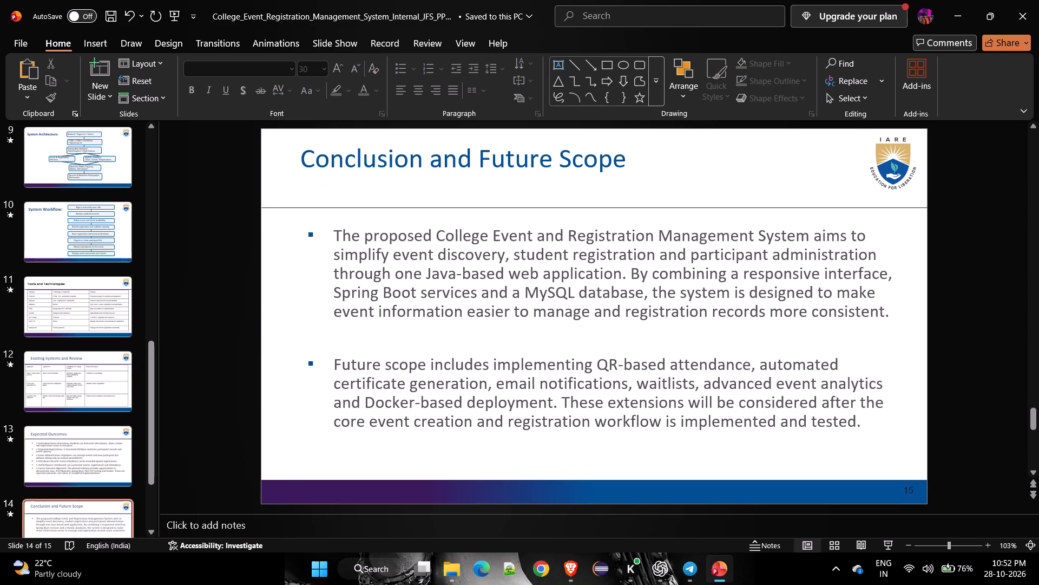
{"action": "left_click", "coordinate": [297, 162]}
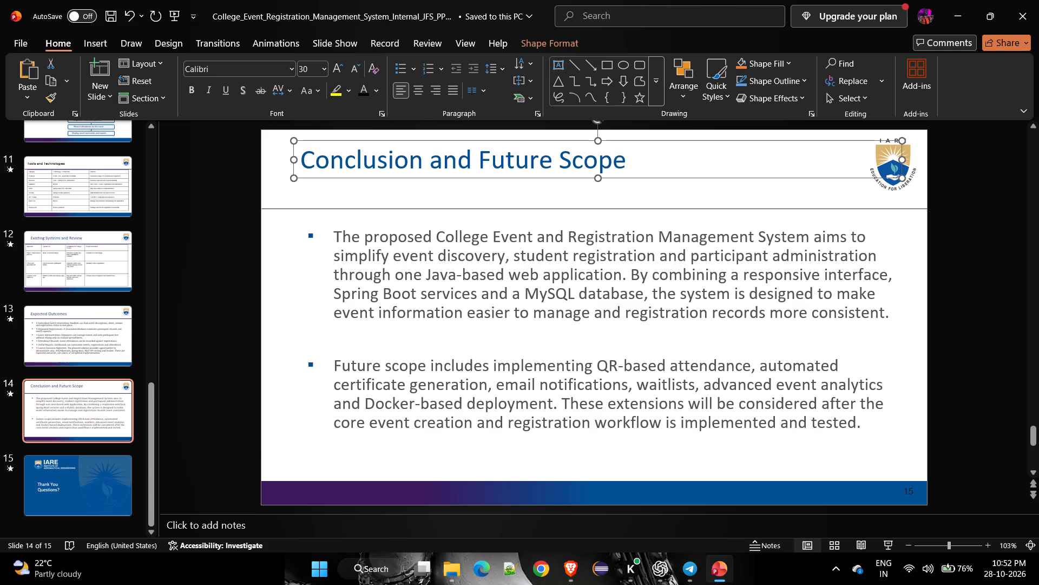
{"action": "left_click_drag", "start_coordinate": [308, 176], "coordinate": [314, 189]}
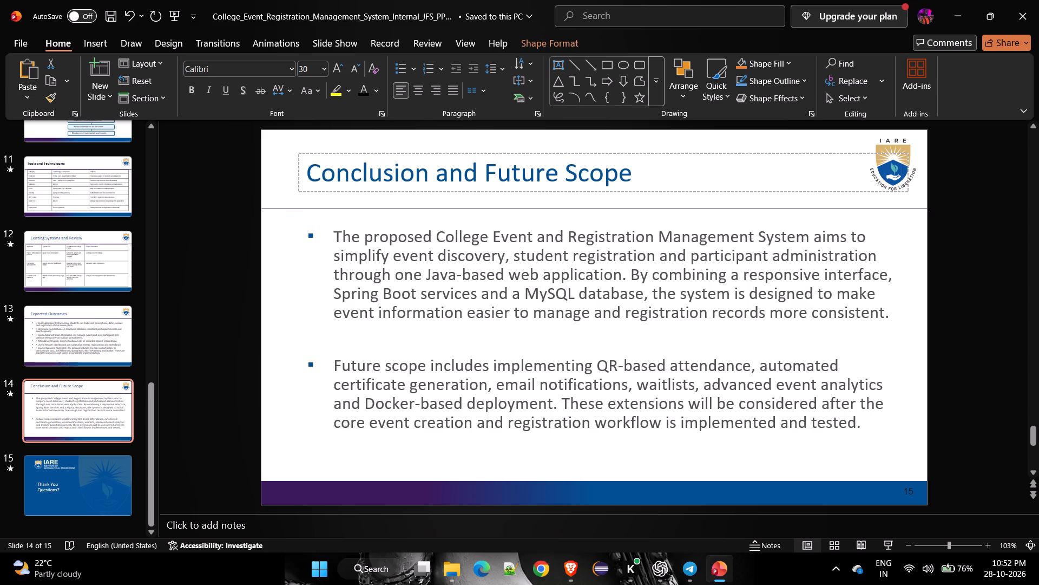
{"action": "left_click_drag", "start_coordinate": [314, 189], "coordinate": [307, 191]}
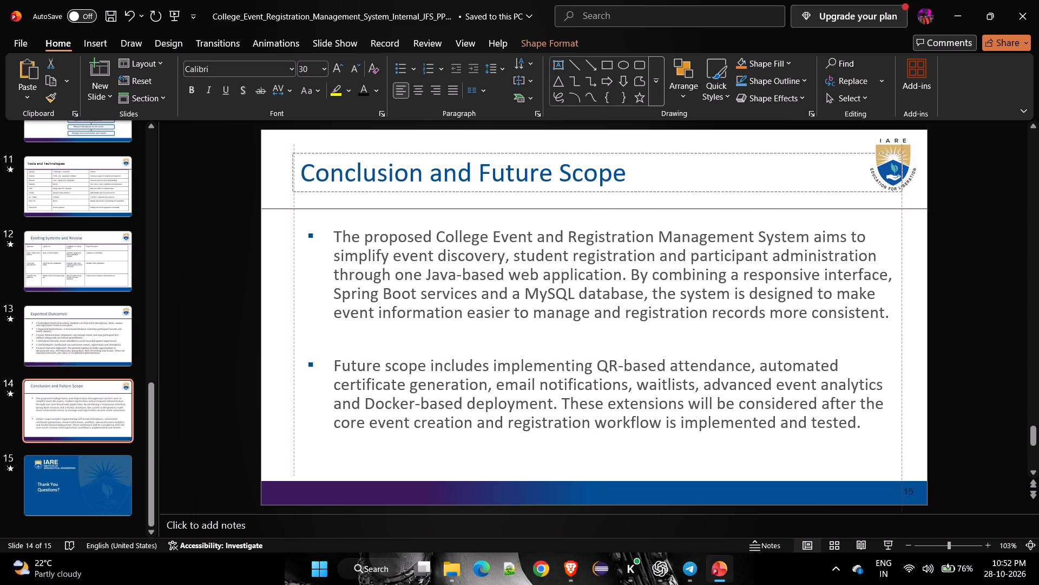
{"action": "left_click_drag", "start_coordinate": [307, 191], "coordinate": [307, 194]}
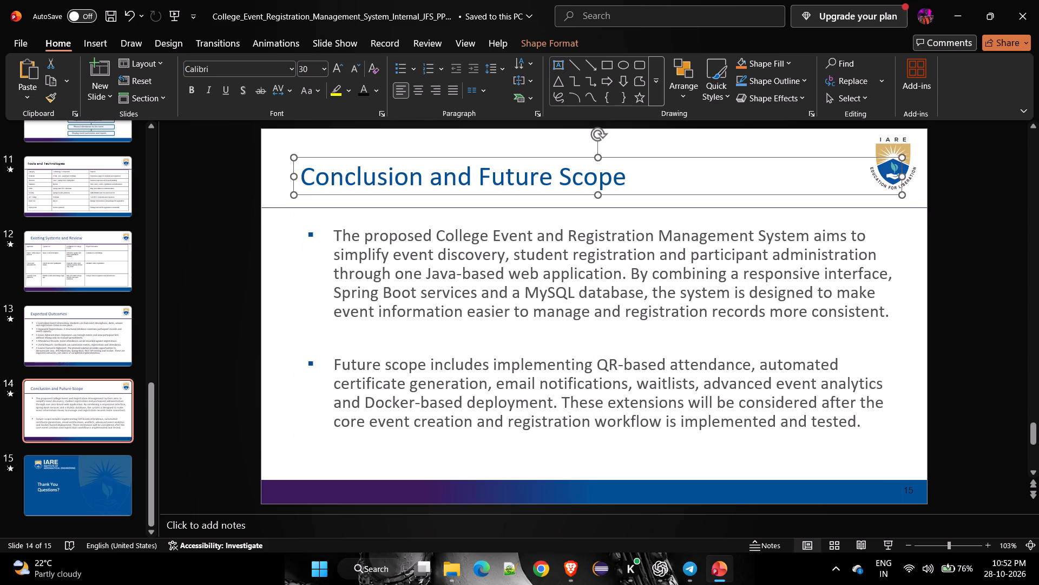
{"action": "left_click", "coordinate": [292, 253]}
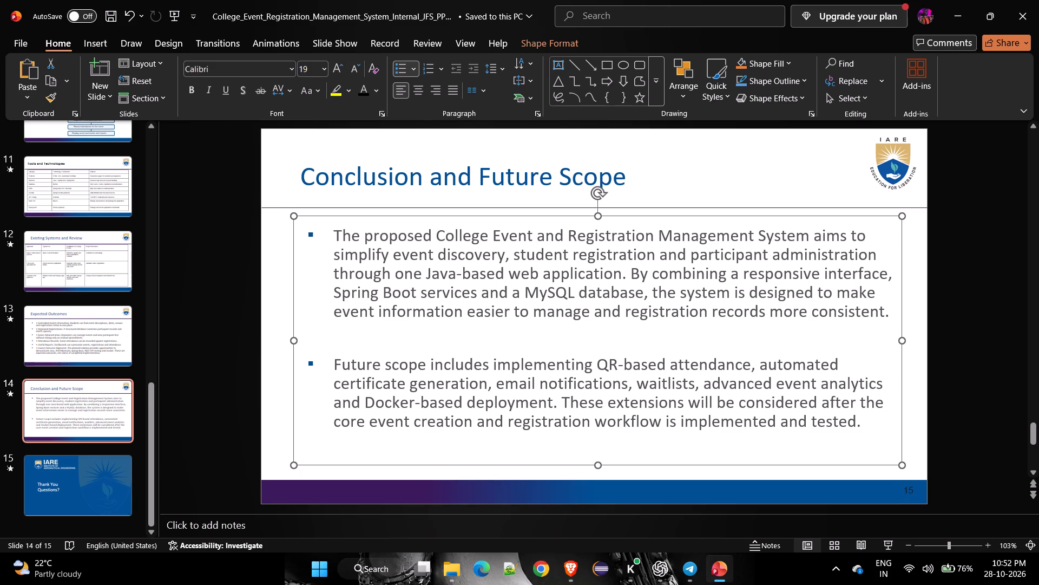
{"action": "left_click", "coordinate": [287, 255]}
{"action": "key", "text": "Down"}
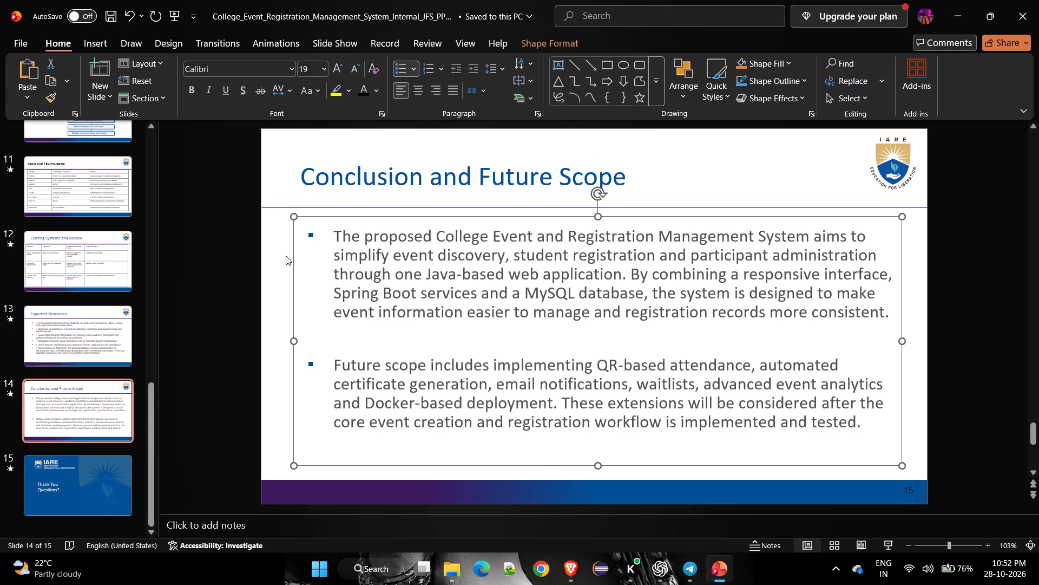
{"action": "left_click", "coordinate": [280, 262]}
Delete the word "Questions?" from the closing slide, leaving only "Thank You".
{"action": "key", "text": "Down"}
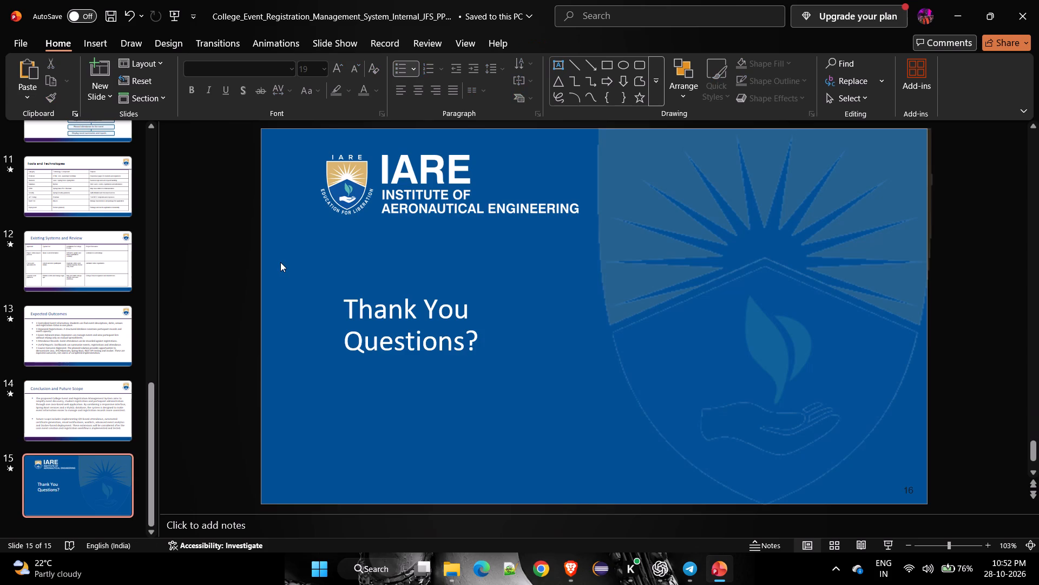
{"action": "left_click", "coordinate": [477, 342]}
{"action": "key", "text": "BackSpace"}
{"action": "key", "text": "BackSpace"}
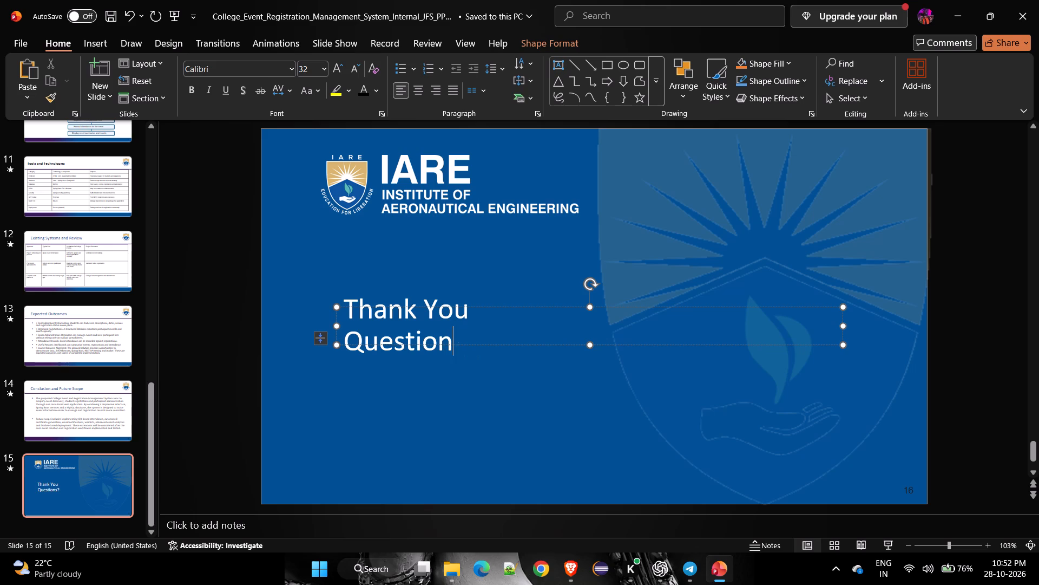
{"action": "key", "text": "BackSpace"}
{"action": "key", "text": "BackSpace"}
{"action": "key", "text": "BackSpace"}
{"action": "key", "text": "BackSpace"}
{"action": "key", "text": "BackSpace"}
{"action": "key", "text": "BackSpace"}
{"action": "key", "text": "BackSpace"}
{"action": "key", "text": "BackSpace"}
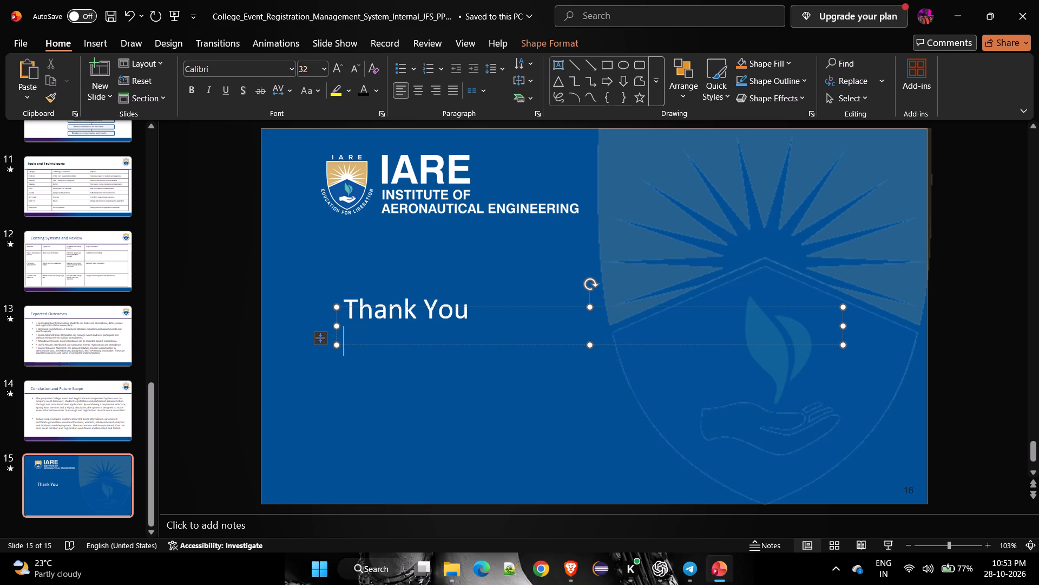
{"action": "left_click", "coordinate": [425, 420]}
Review the slides in reverse order from the closing slide back to the title slide, checking their layout.
{"action": "key", "text": "Up"}
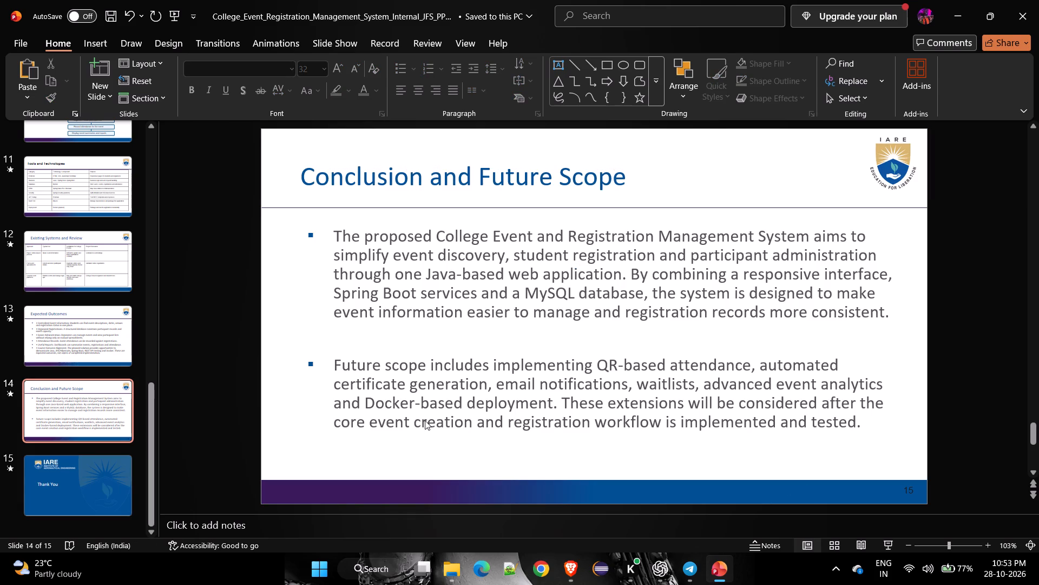
{"action": "key", "text": "Down"}
{"action": "key", "text": "Up"}
{"action": "key", "text": "Up"}
{"action": "key", "text": "Up"}
{"action": "key", "text": "Up"}
{"action": "key", "text": "Up"}
{"action": "key", "text": "Up"}
{"action": "key", "text": "Up"}
{"action": "key", "text": "Up"}
{"action": "key", "text": "Up"}
{"action": "key", "text": "Up"}
{"action": "key", "text": "Up"}
{"action": "key", "text": "Up"}
{"action": "key", "text": "Up"}
{"action": "key", "text": "Up"}
{"action": "key", "text": "Up"}
{"action": "key", "text": "Up"}
{"action": "key", "text": "Up"}
{"action": "key", "text": "Up"}
{"action": "key", "text": "Up"}
{"action": "key", "text": "Up"}
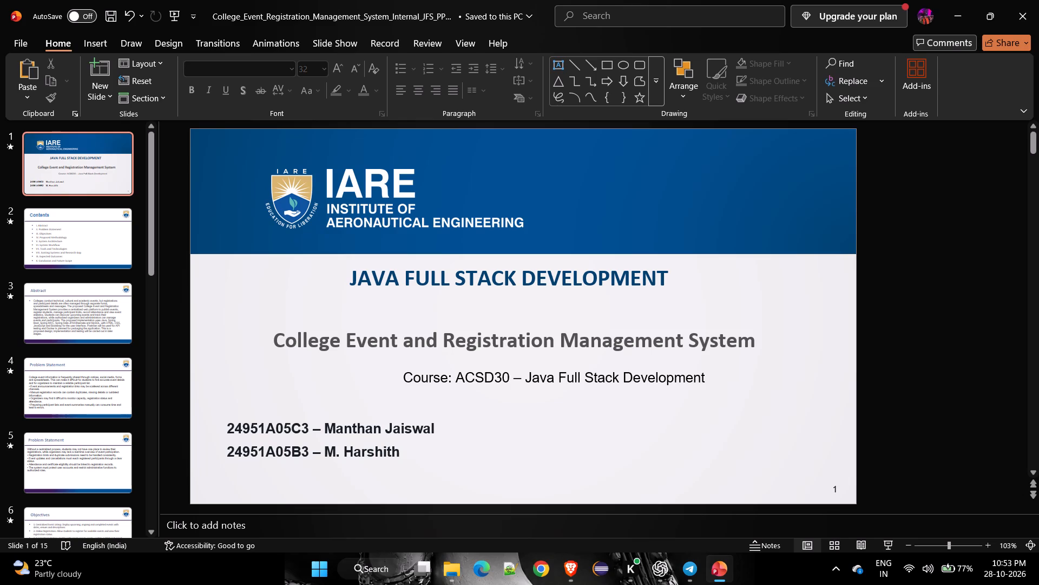
Shift the body text on the second "Problem Statement" slide, number 5, slightly to the right and down.
{"action": "key", "text": "Down"}
{"action": "key", "text": "Down"}
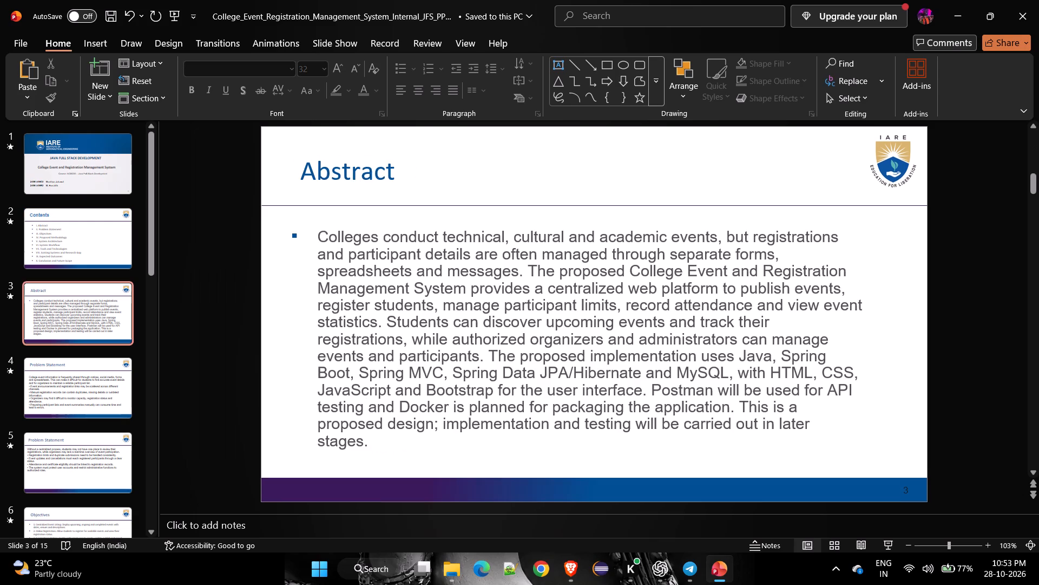
{"action": "key", "text": "Down"}
{"action": "key", "text": "Down"}
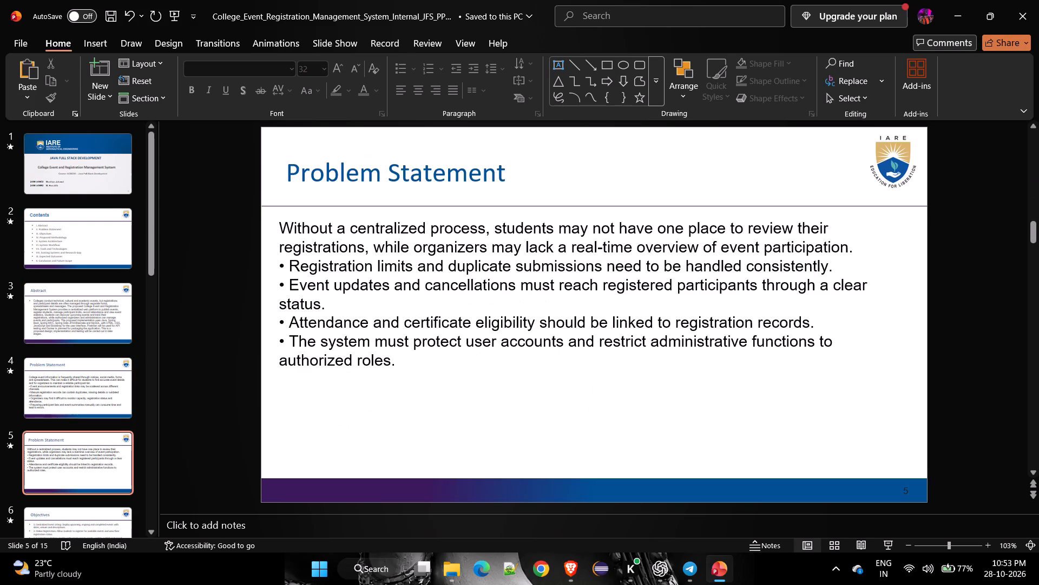
{"action": "key", "text": "Down"}
{"action": "key", "text": "Up"}
{"action": "key", "text": "Up"}
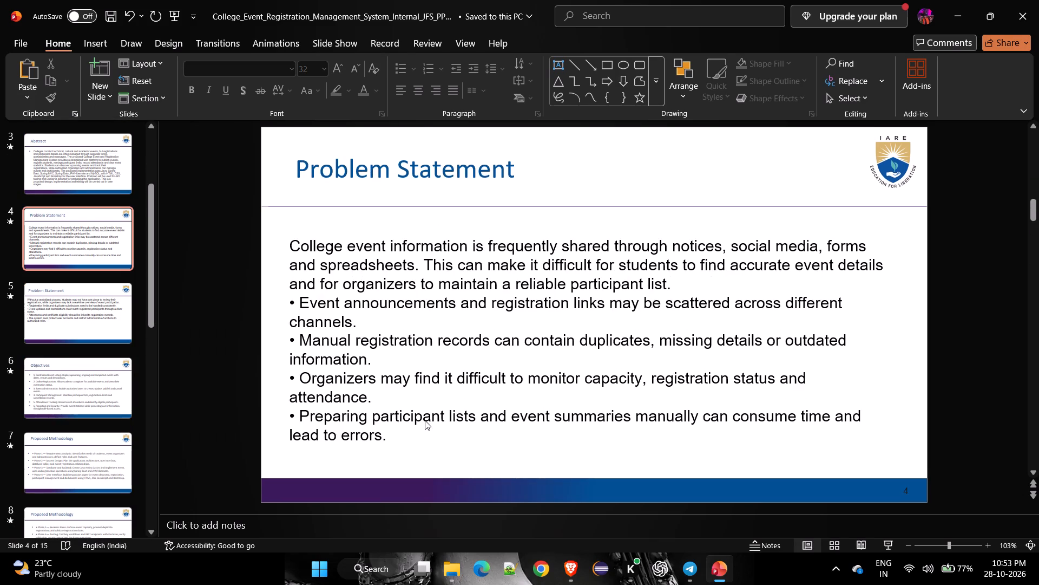
{"action": "key", "text": "Down"}
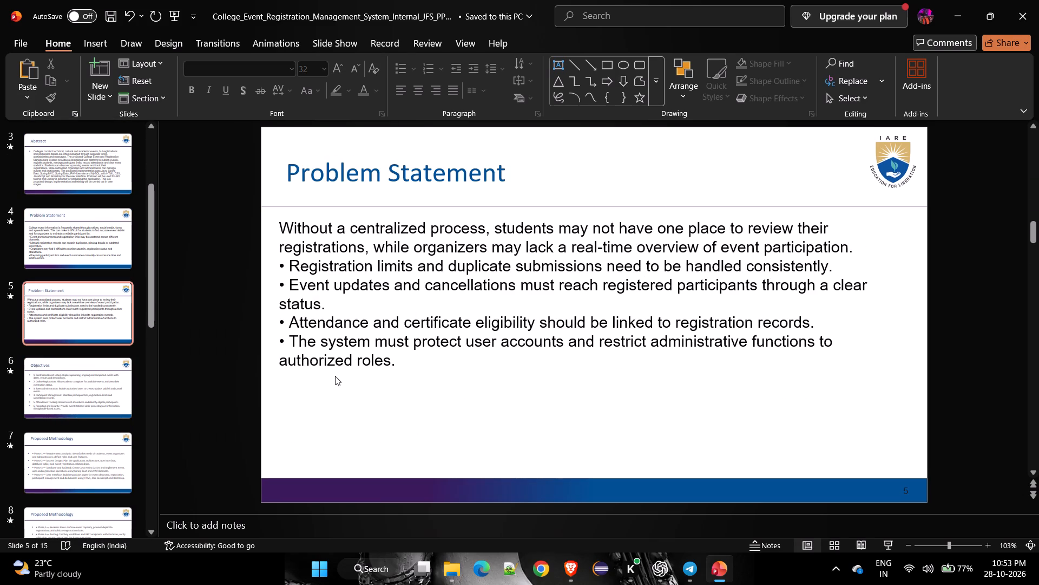
{"action": "left_click", "coordinate": [335, 376]}
{"action": "left_click", "coordinate": [343, 361]}
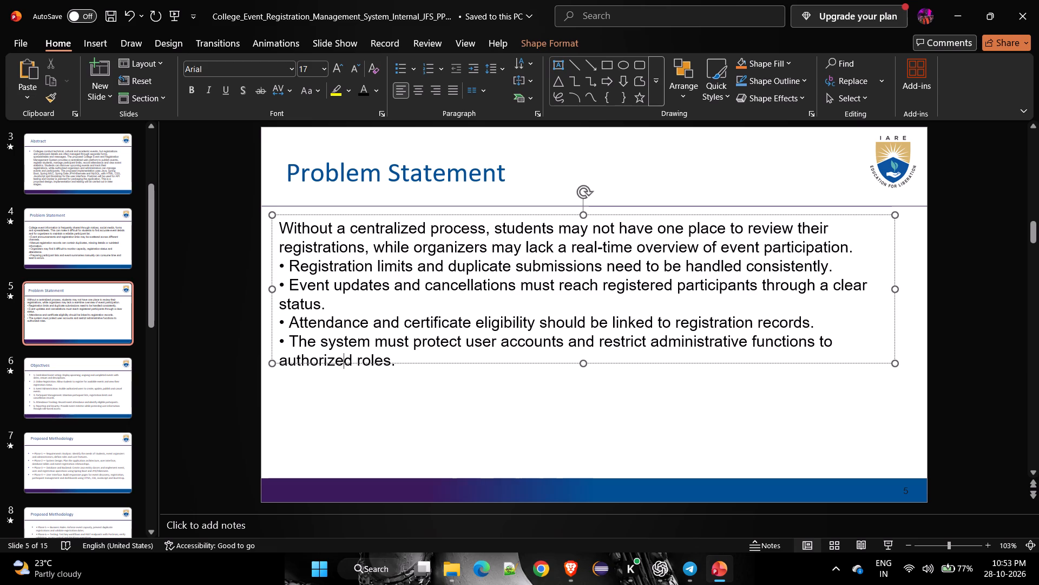
{"action": "left_click_drag", "start_coordinate": [409, 364], "coordinate": [423, 368]}
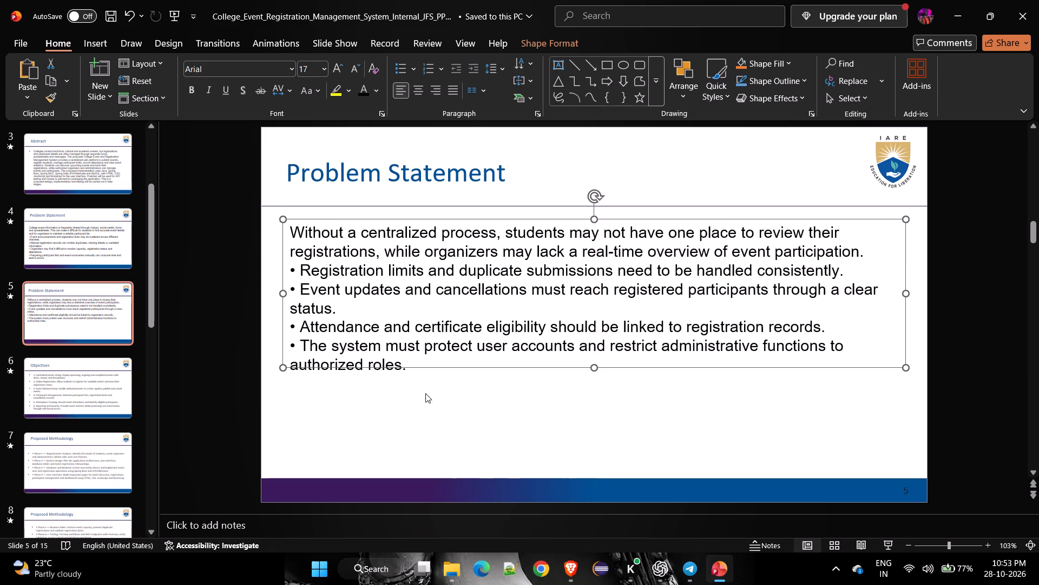
{"action": "left_click", "coordinate": [425, 409]}
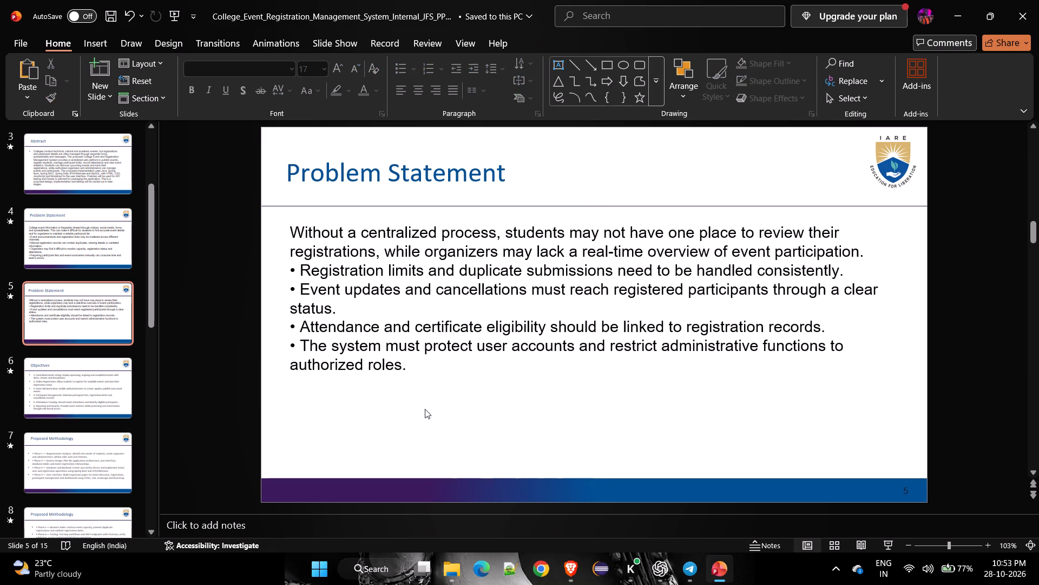
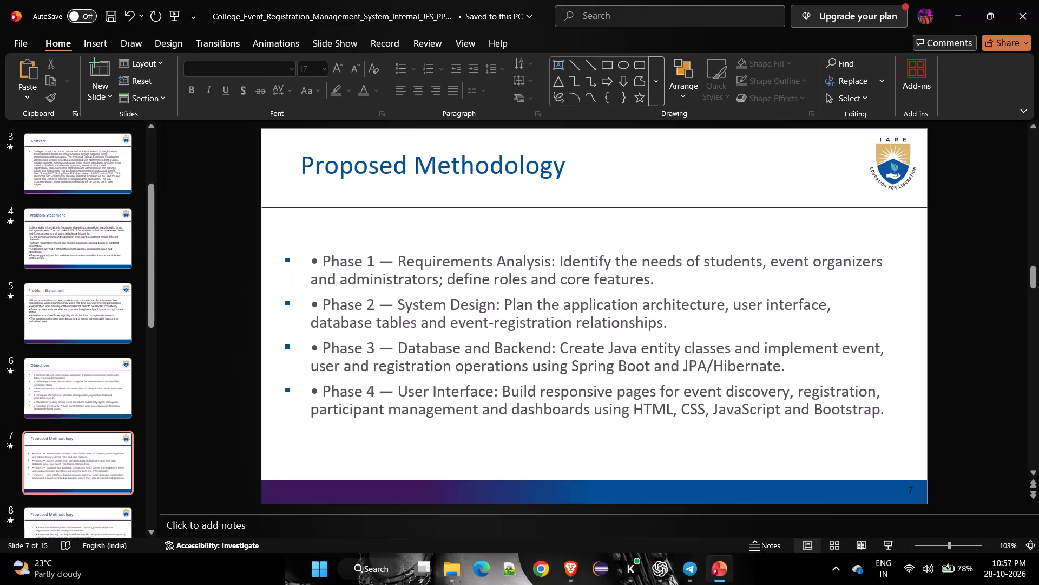
Review the remaining slides in order from the first "Proposed Methodology" slide, number 7, through to the closing "Thank You" slide.
{"action": "key", "text": "Down"}
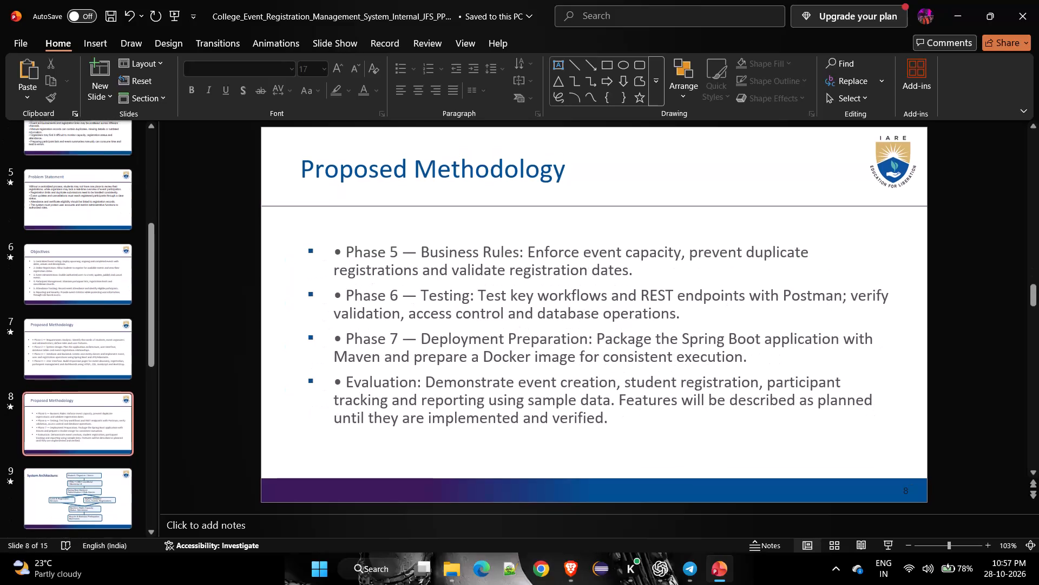
{"action": "key", "text": "Up"}
{"action": "key", "text": "Down"}
{"action": "key", "text": "Down"}
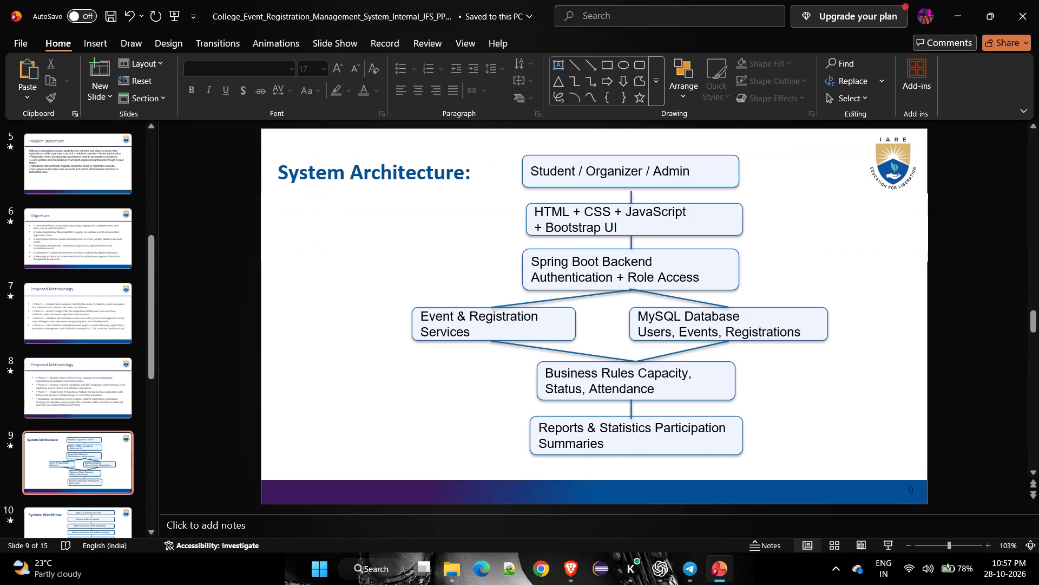
{"action": "key", "text": "Down"}
{"action": "key", "text": "Down"}
{"action": "key", "text": "Down"}
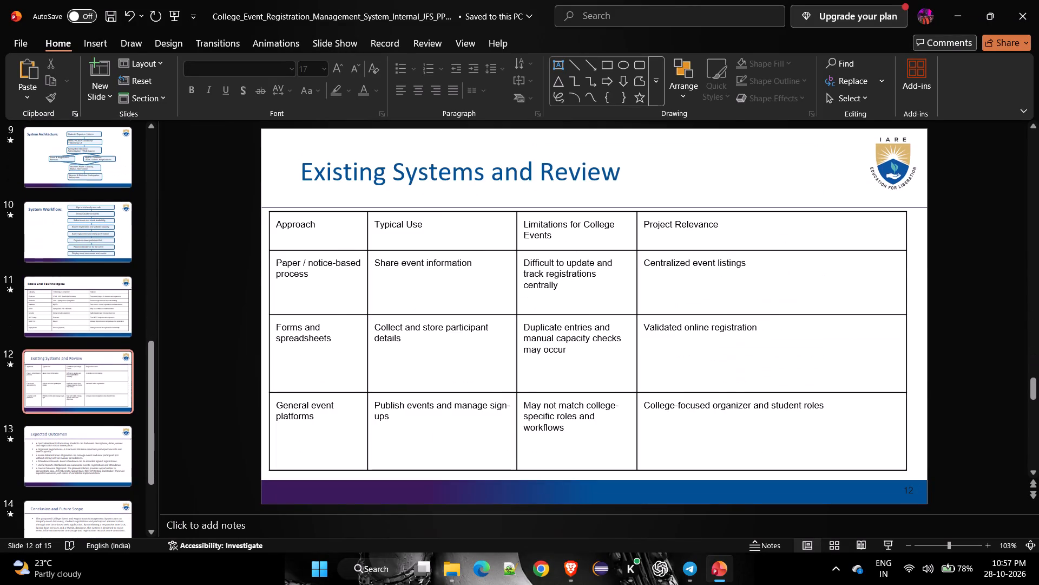
{"action": "key", "text": "Down"}
{"action": "key", "text": "Down"}
{"action": "key", "text": "Down"}
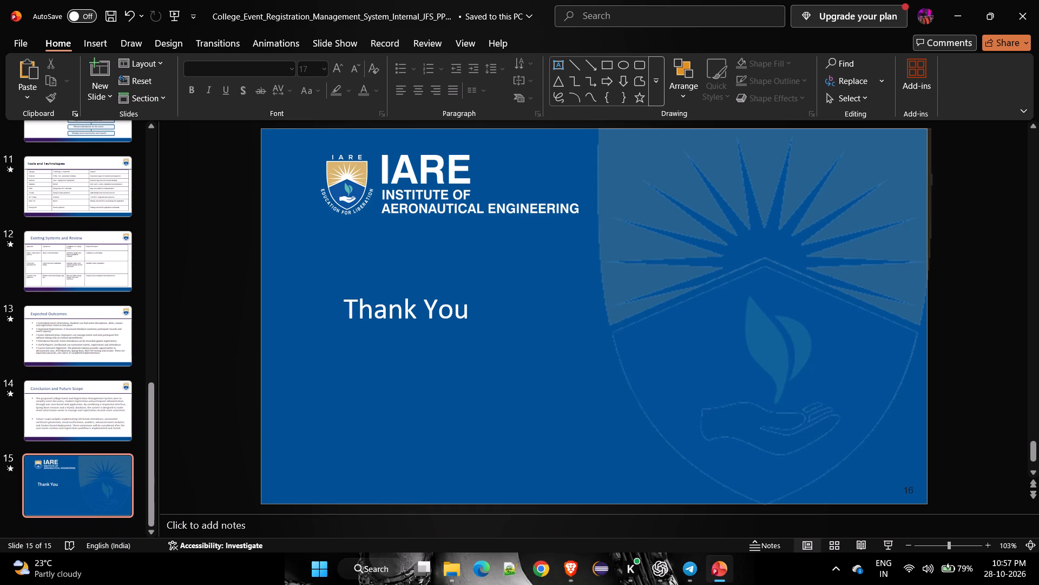
Save the presentation, accepting that the unavailable Noto Sans Symbols font is not saved with it.
{"action": "key", "text": "ctrl+s"}
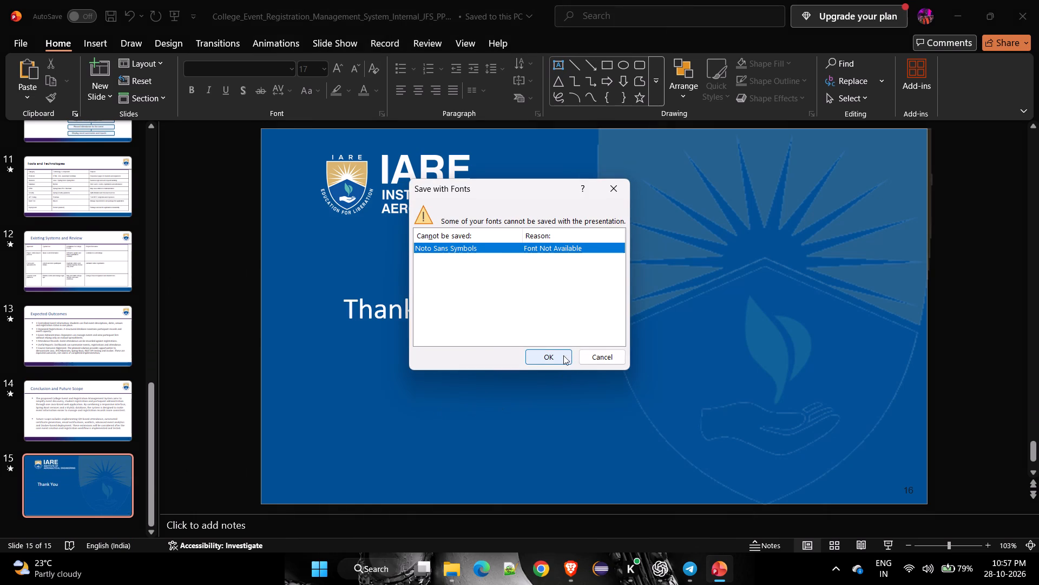
{"action": "left_click", "coordinate": [552, 353]}
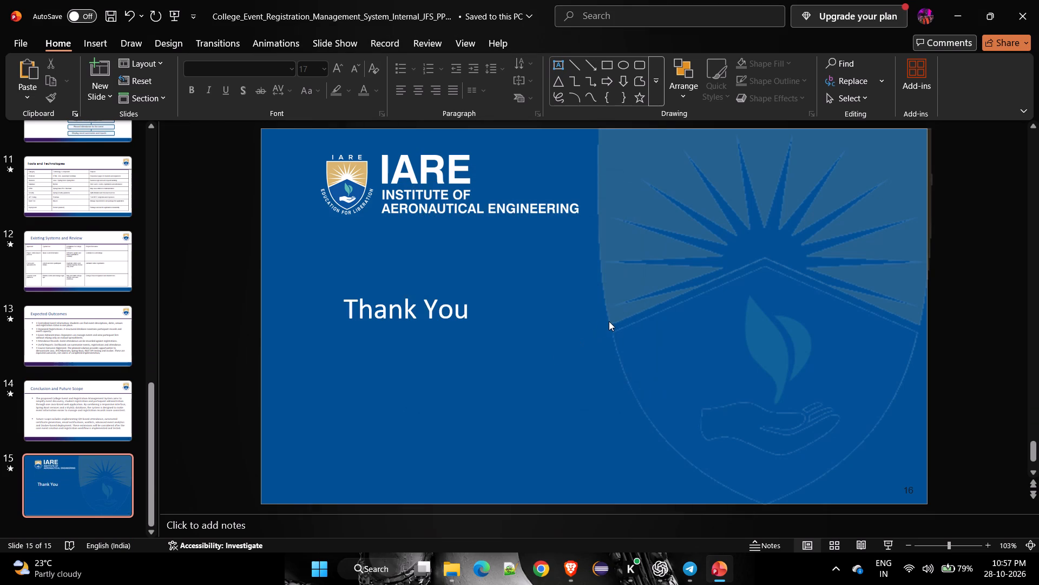